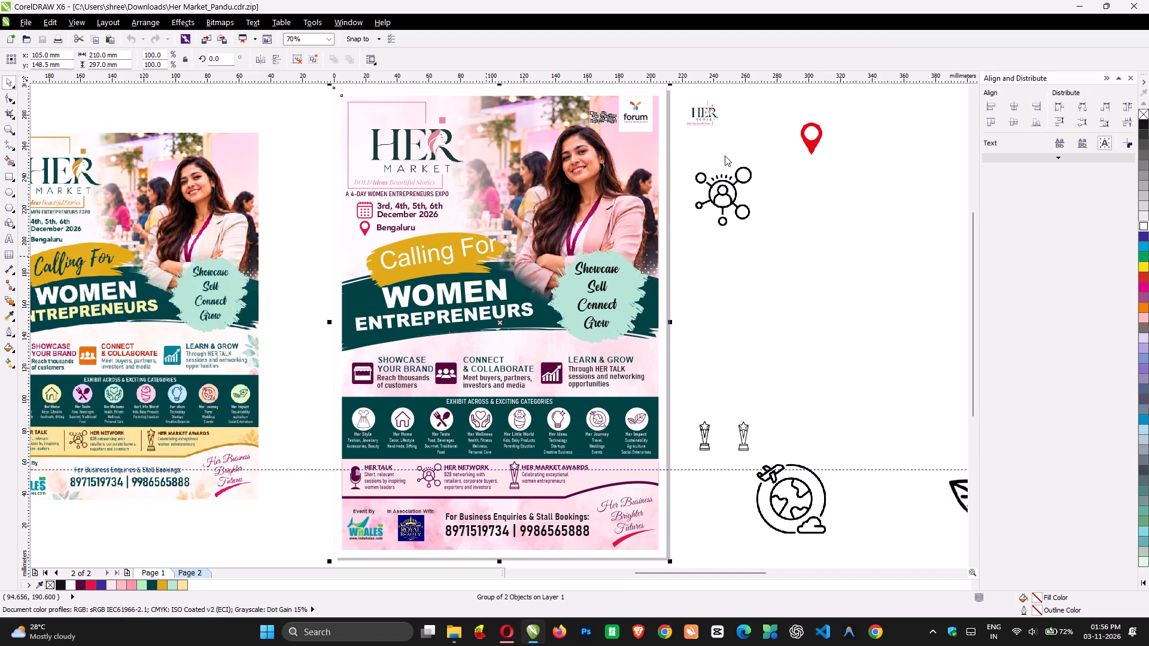
{"action": "left_click_drag", "start_coordinate": [725, 156], "coordinate": [864, 107]}
{"action": "left_click_drag", "start_coordinate": [598, 416], "coordinate": [616, 407]}
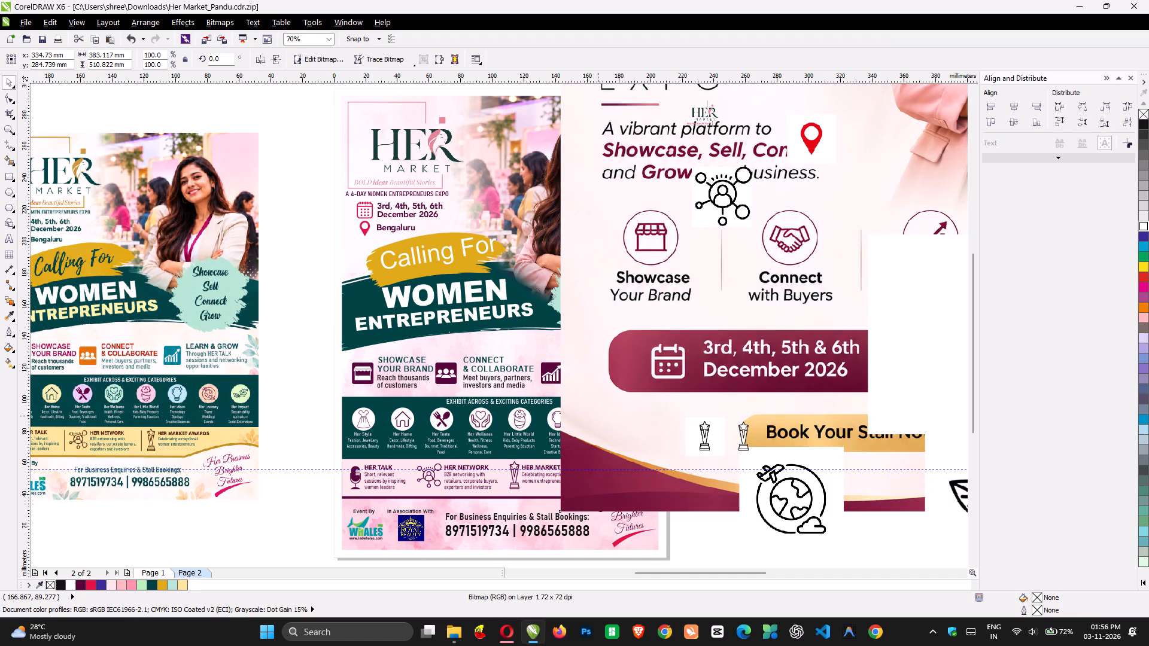
{"action": "left_click_drag", "start_coordinate": [616, 407], "coordinate": [828, 351]}
Add a new page after page 2 and centre the imported poster bitmap on it.
{"action": "key", "text": "Page_Down"}
{"action": "key", "text": "Return"}
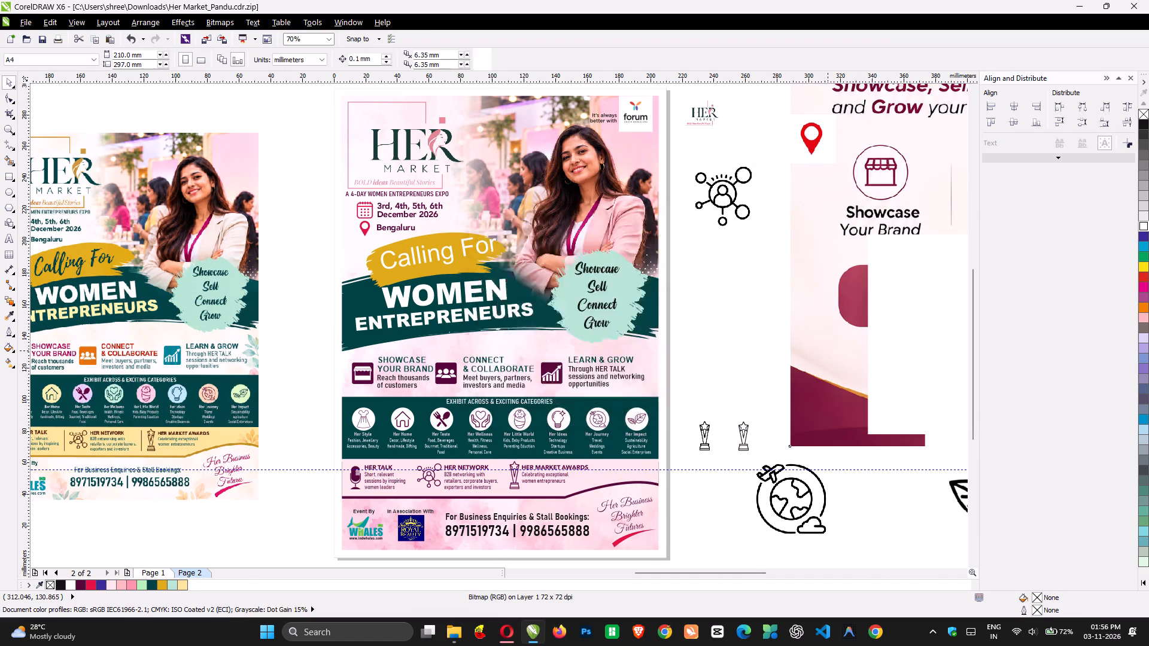
{"action": "left_click", "coordinate": [877, 325]}
{"action": "key", "text": "p"}
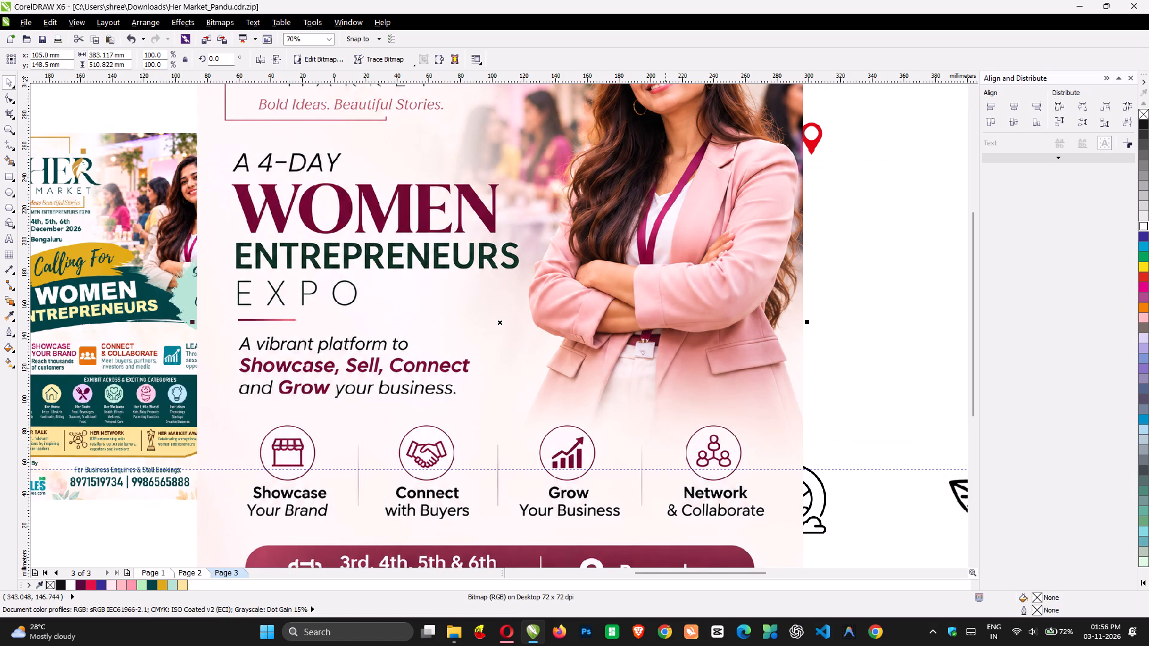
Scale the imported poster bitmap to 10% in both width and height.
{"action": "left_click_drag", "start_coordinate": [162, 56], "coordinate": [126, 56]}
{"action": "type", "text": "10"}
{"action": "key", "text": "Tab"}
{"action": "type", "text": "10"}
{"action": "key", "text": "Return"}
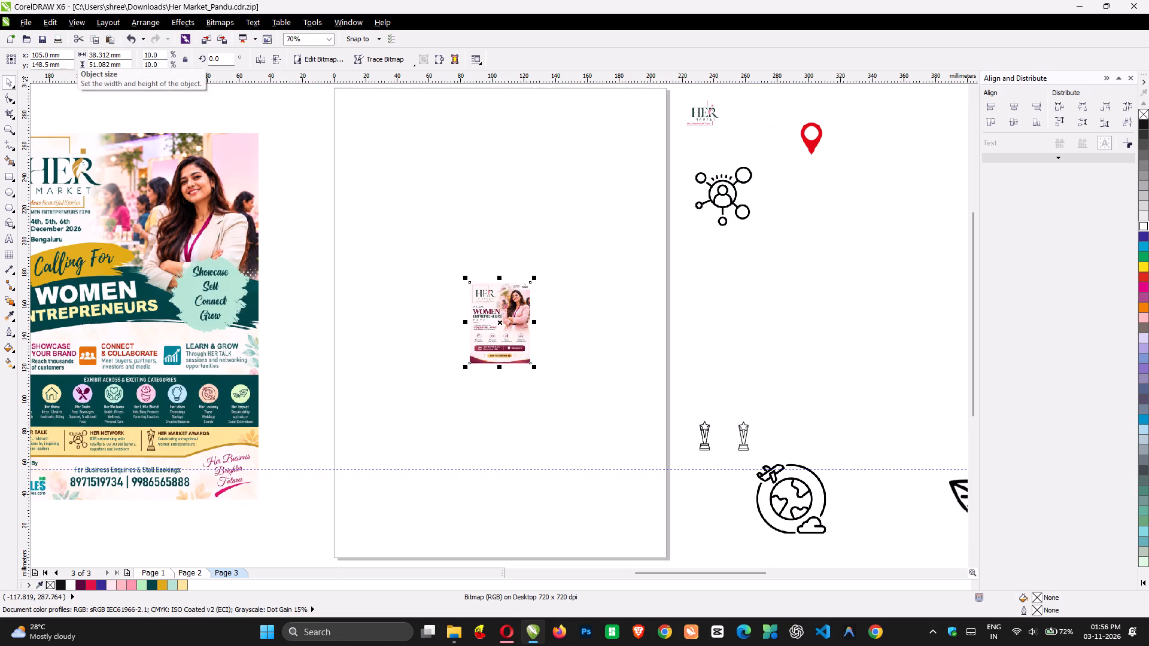
Enlarge the poster proportionally to about 209 × 279 mm and move it up to meet the page's top edge.
{"action": "scroll", "coordinate": [482, 336], "scroll_direction": "up", "scroll_amount": 1}
{"action": "key", "text": "F3"}
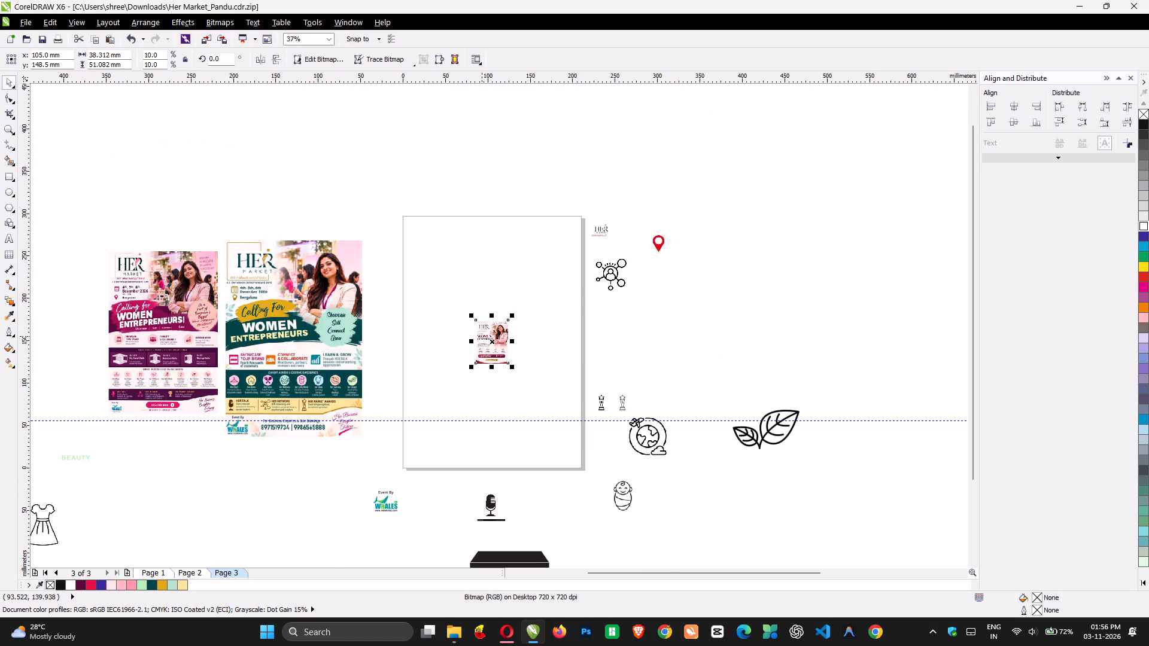
{"action": "left_click_drag", "start_coordinate": [513, 367], "coordinate": [570, 463]}
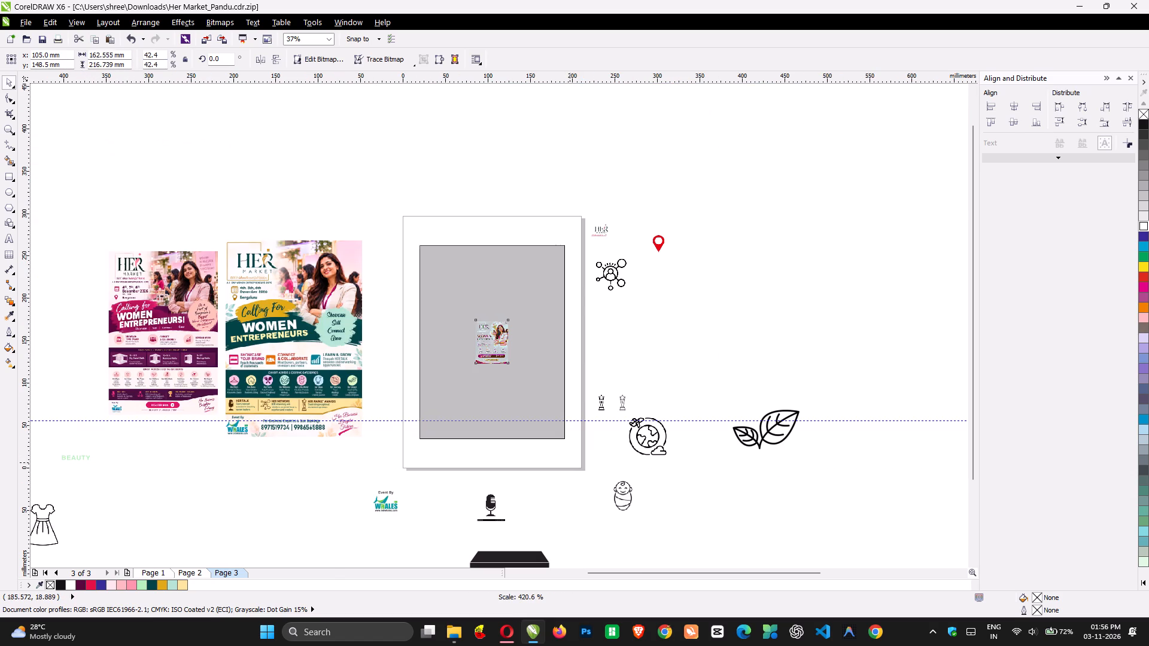
{"action": "left_click_drag", "start_coordinate": [570, 463], "coordinate": [585, 479]}
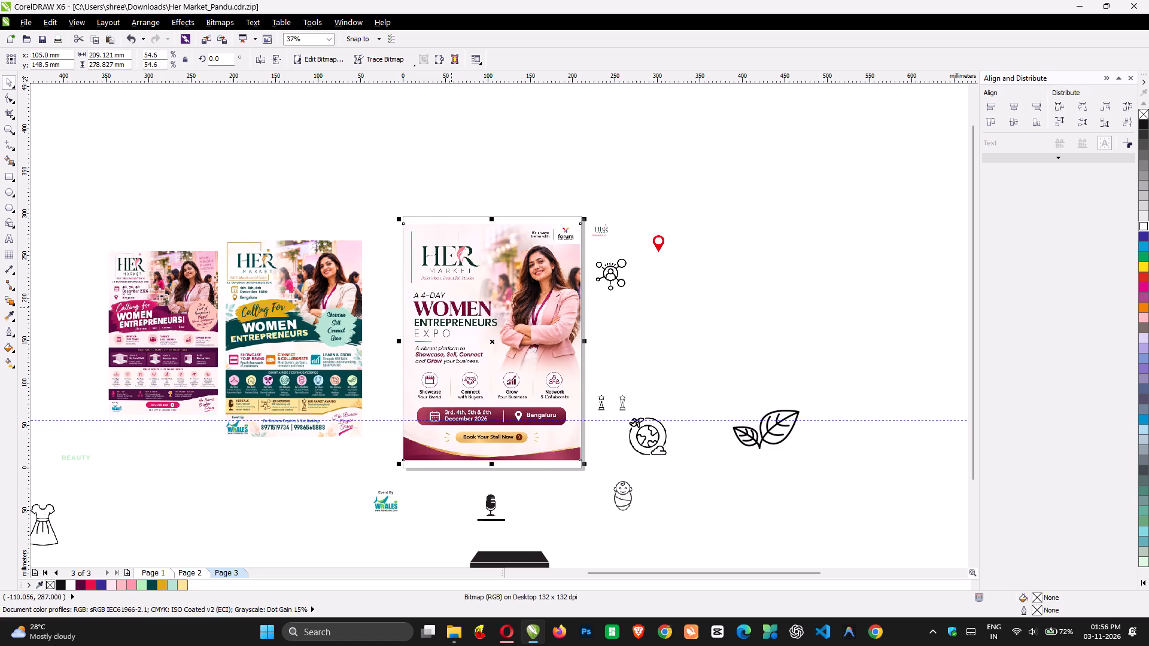
{"action": "left_click_drag", "start_coordinate": [480, 317], "coordinate": [480, 309]}
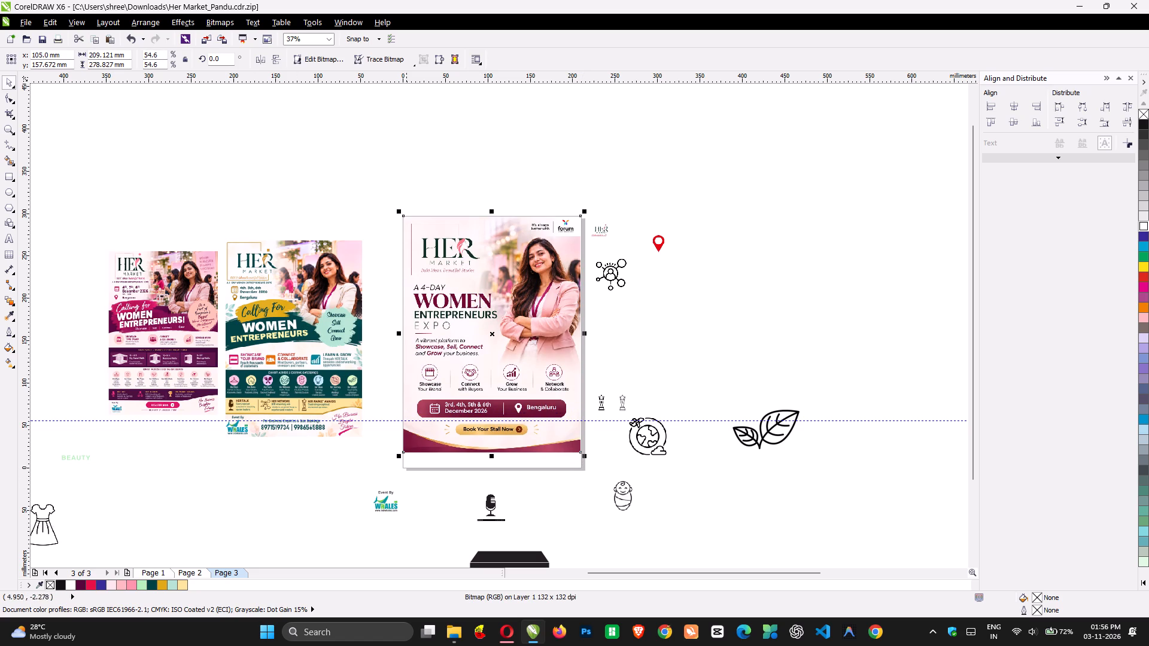
Set the poster bitmap's width to 210 mm and leave it deselected.
{"action": "key", "text": "z"}
{"action": "left_click_drag", "start_coordinate": [382, 429], "coordinate": [618, 469]}
{"action": "key", "text": "space"}
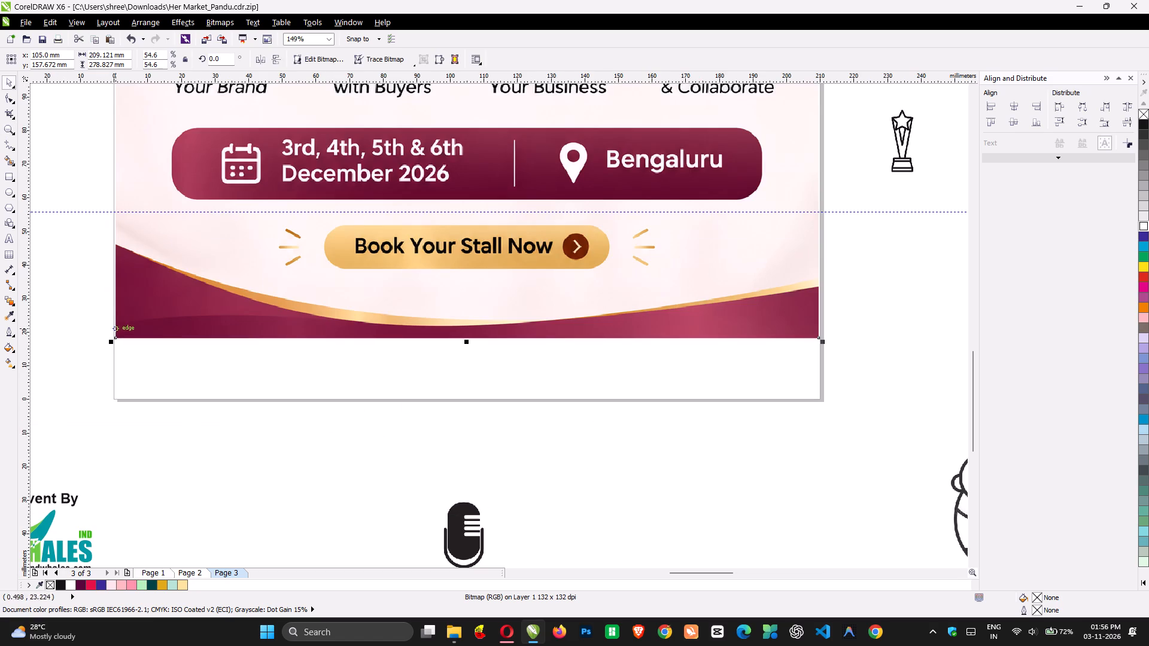
{"action": "left_click_drag", "start_coordinate": [125, 54], "coordinate": [39, 63]}
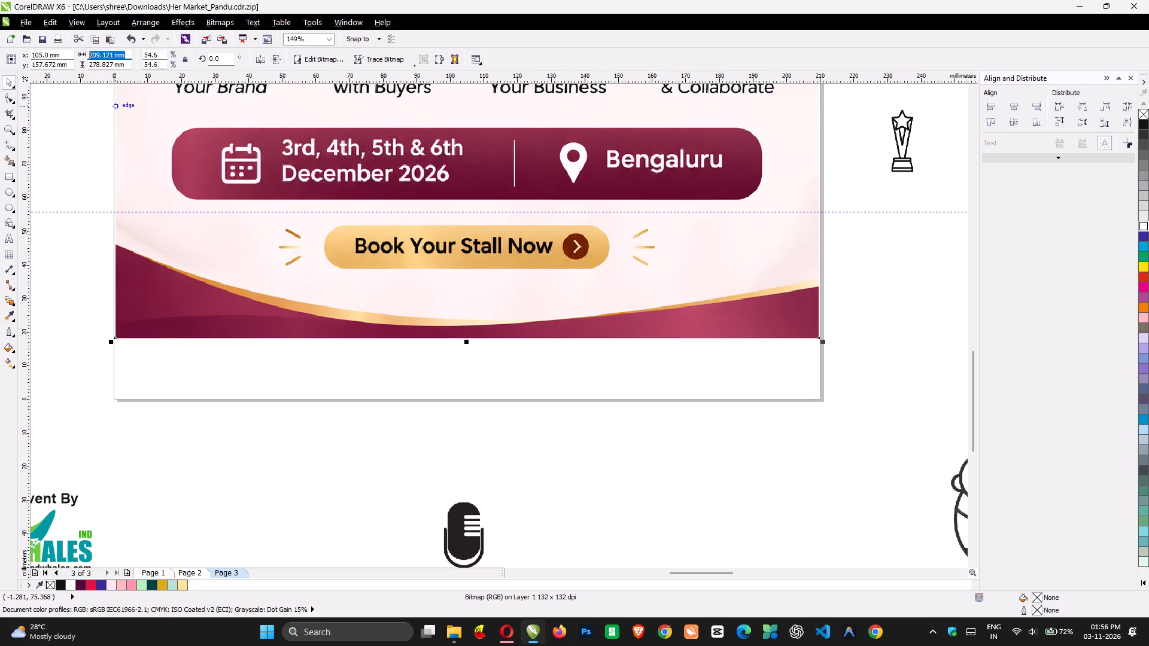
{"action": "type", "text": "210"}
{"action": "key", "text": "Return"}
{"action": "key", "text": "Tab"}
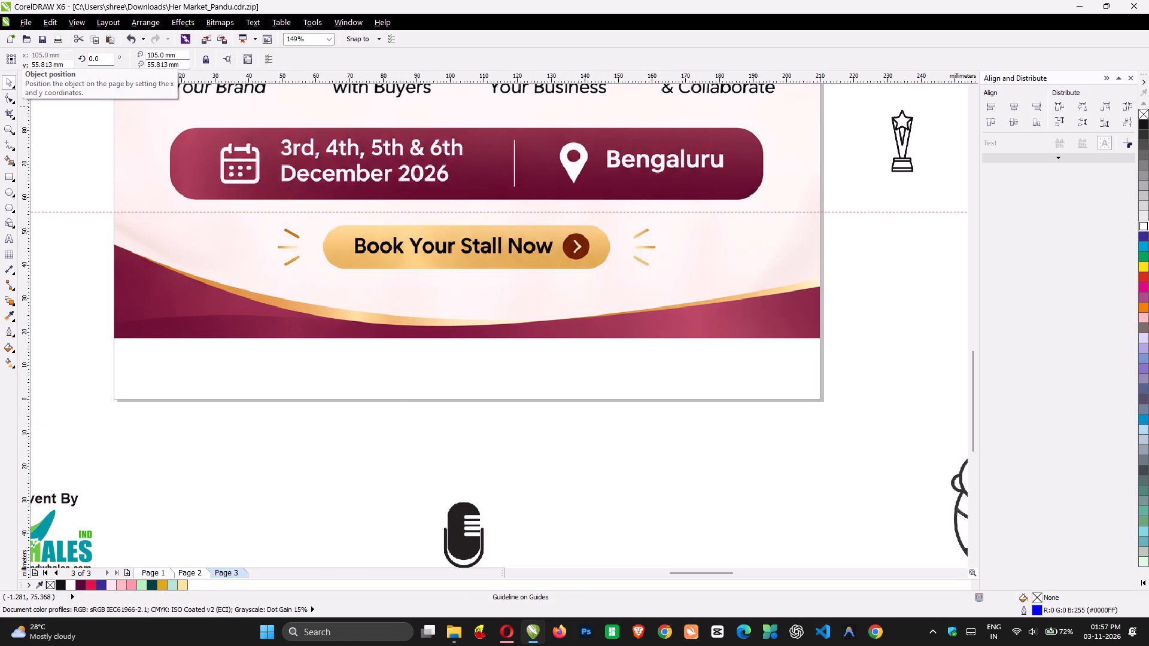
{"action": "left_click", "coordinate": [96, 277]}
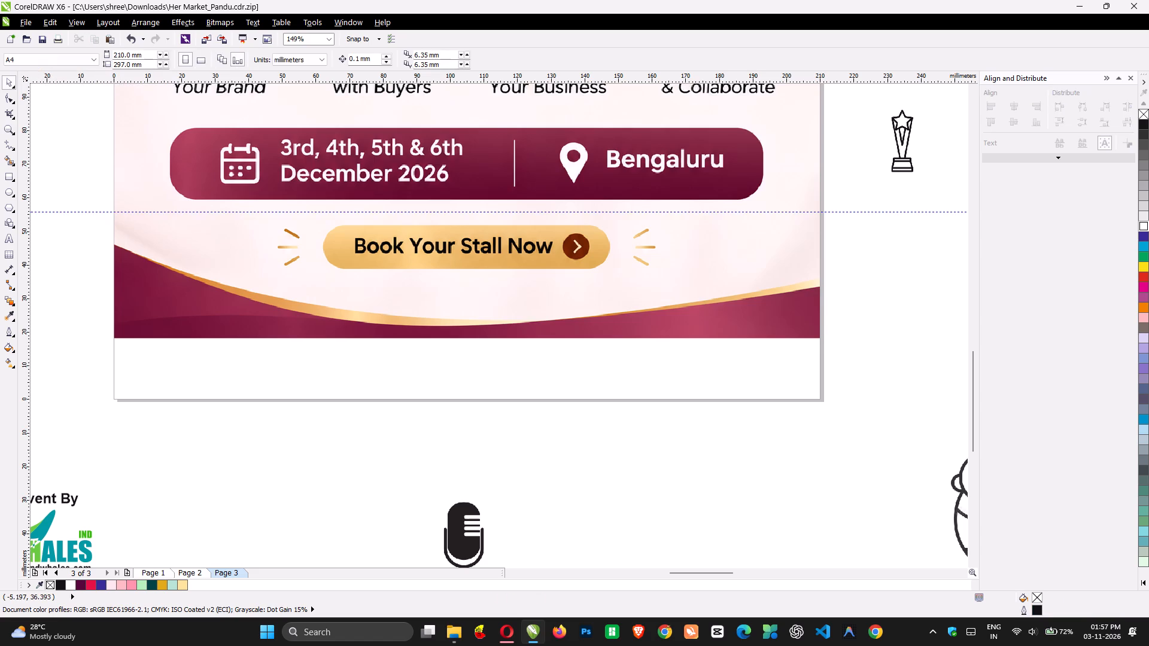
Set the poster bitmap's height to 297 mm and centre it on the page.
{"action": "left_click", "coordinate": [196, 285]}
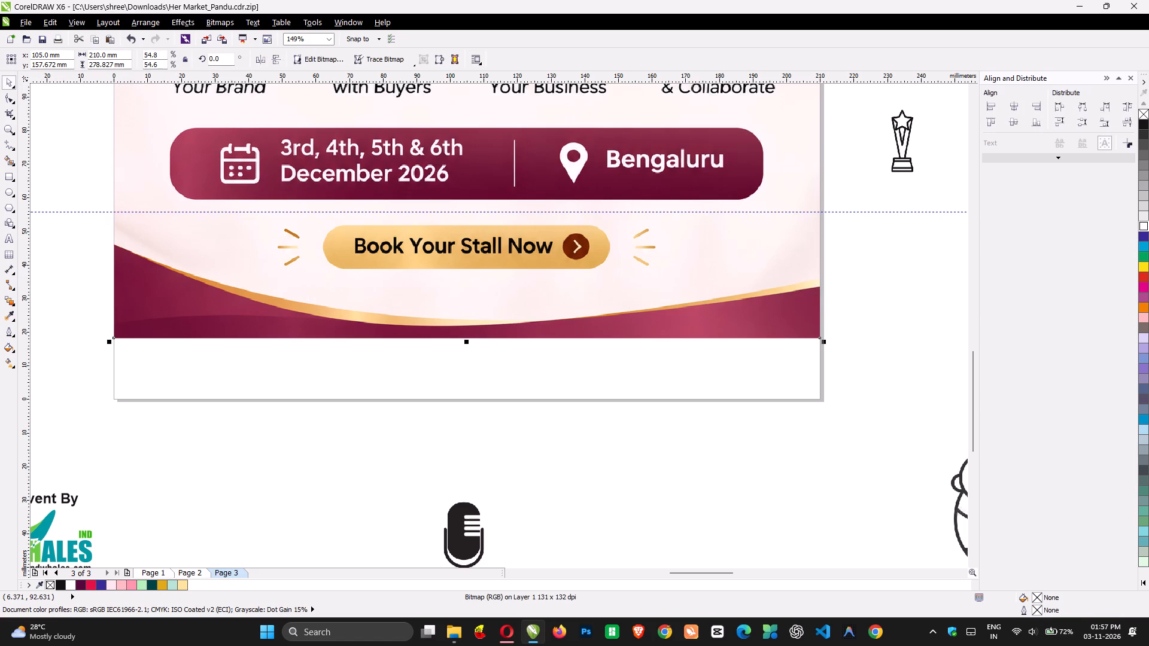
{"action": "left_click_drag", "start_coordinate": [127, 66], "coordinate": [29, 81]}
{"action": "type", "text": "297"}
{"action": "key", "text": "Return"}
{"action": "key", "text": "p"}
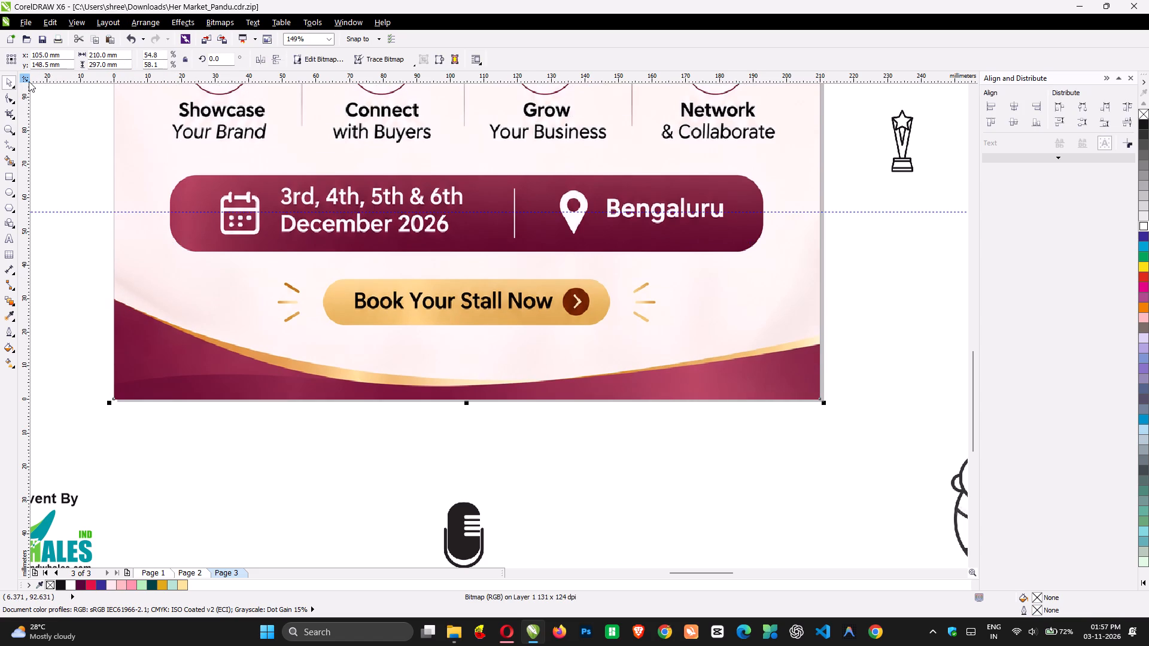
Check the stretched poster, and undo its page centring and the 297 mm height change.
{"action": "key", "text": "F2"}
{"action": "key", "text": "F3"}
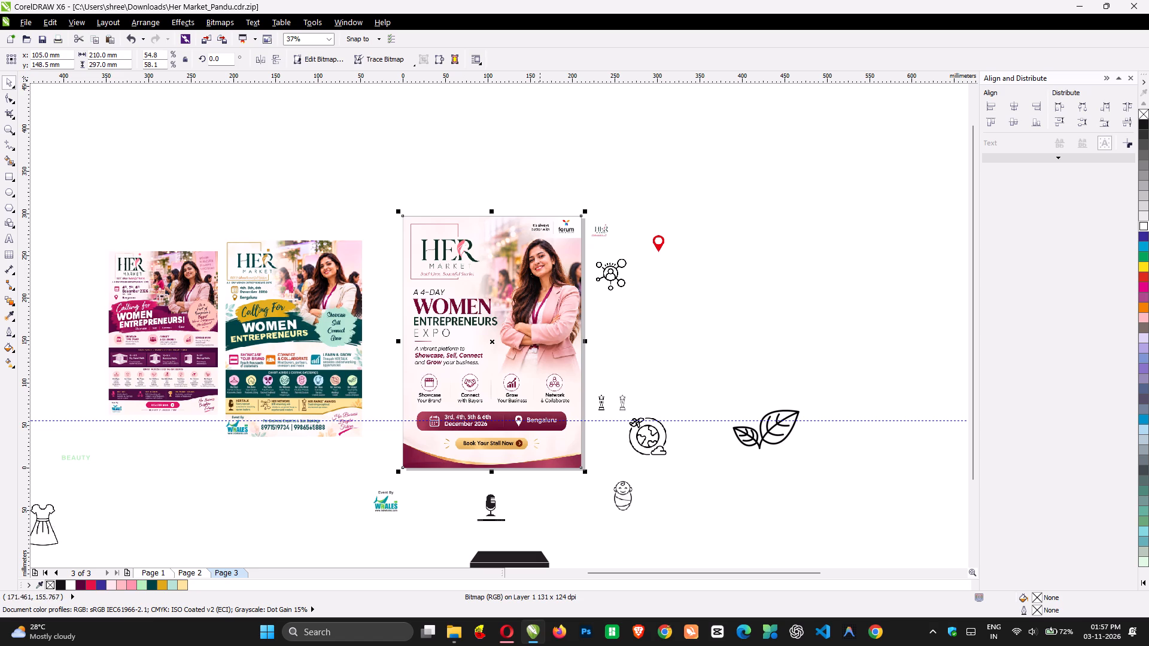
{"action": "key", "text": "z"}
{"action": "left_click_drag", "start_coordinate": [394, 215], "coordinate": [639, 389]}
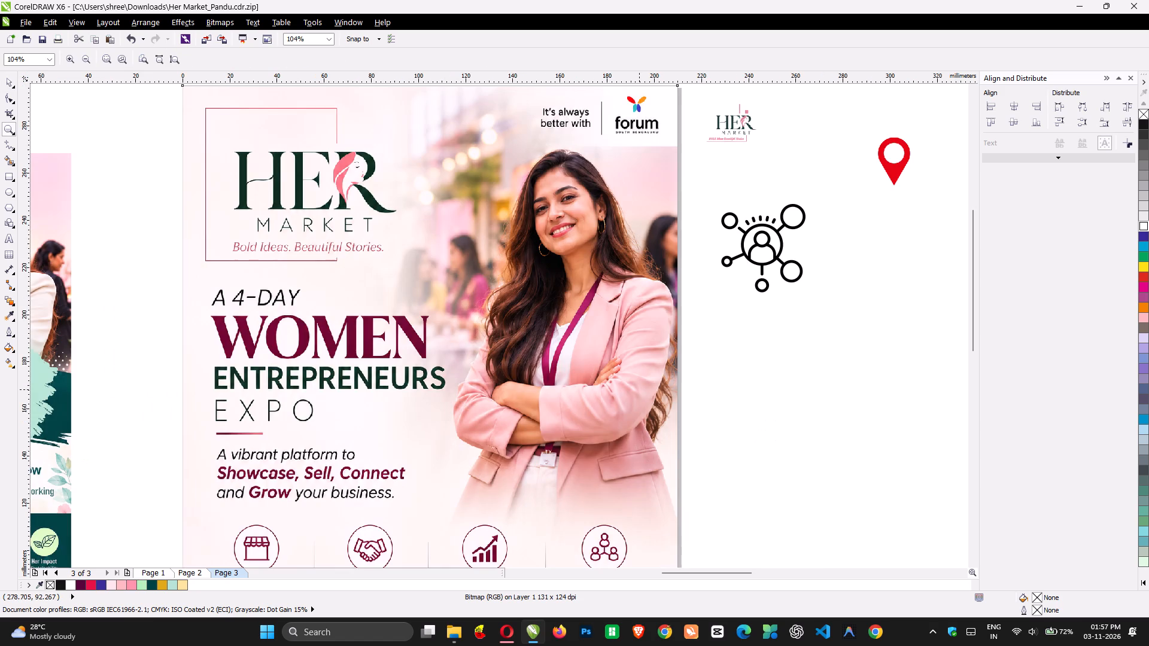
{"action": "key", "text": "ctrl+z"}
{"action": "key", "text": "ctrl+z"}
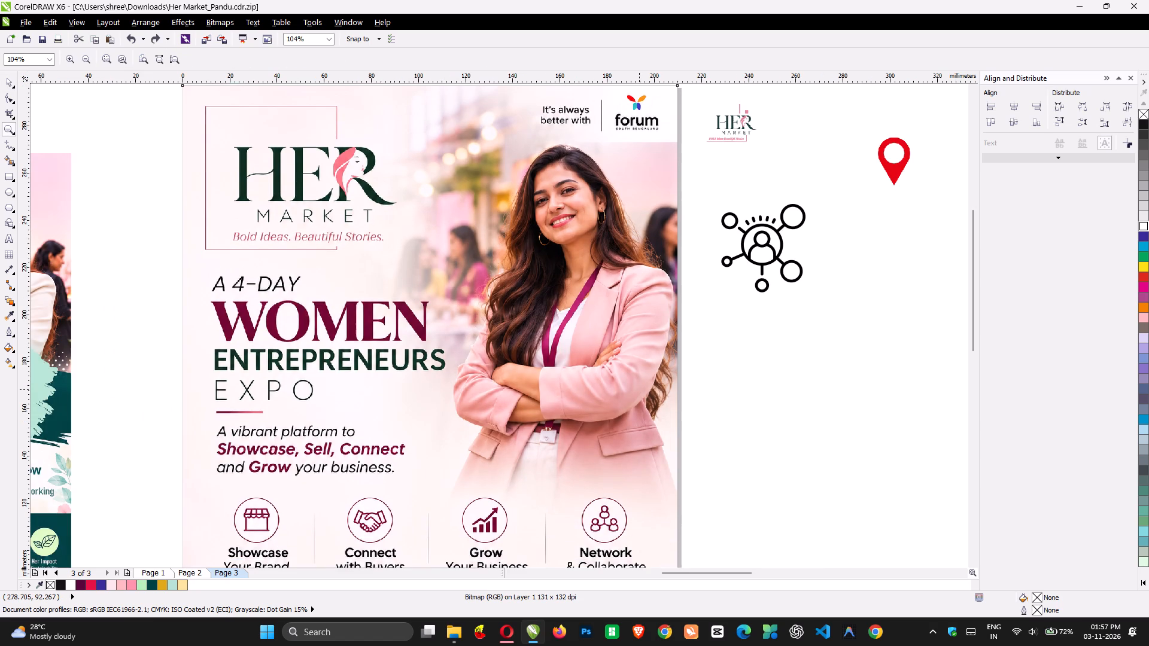
Examine the poster on page 3 from top to bottom, including the blank strip beneath it.
{"action": "scroll", "coordinate": [639, 389], "scroll_direction": "up", "scroll_amount": 1}
{"action": "key", "text": "space"}
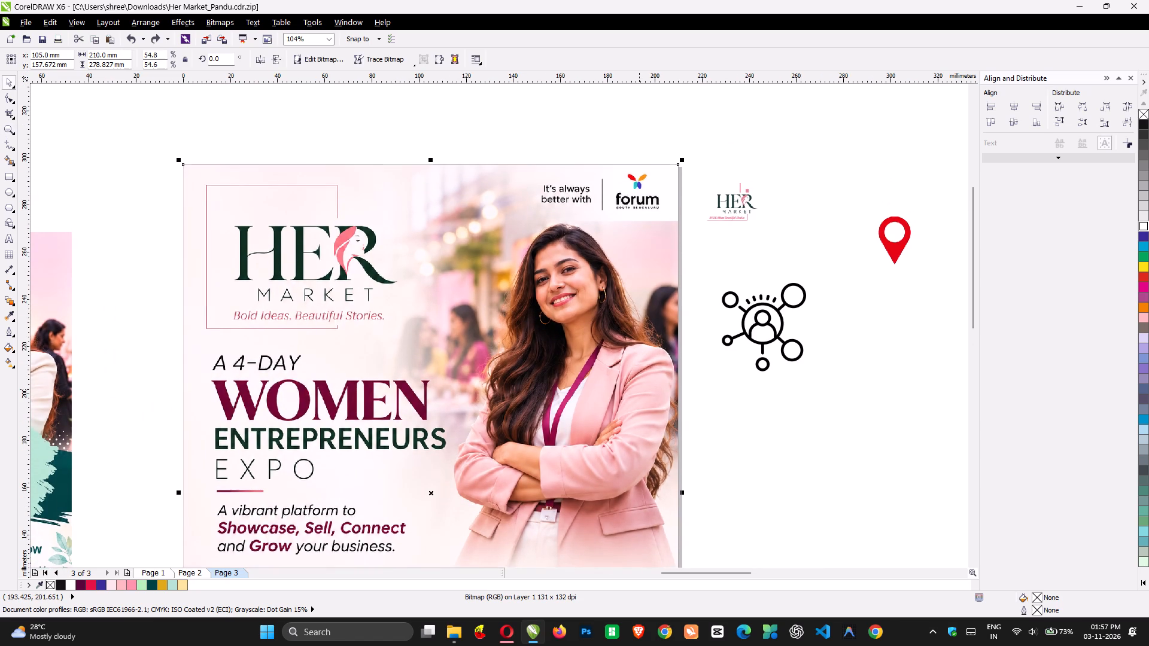
{"action": "scroll", "coordinate": [639, 389], "scroll_direction": "down", "scroll_amount": 4}
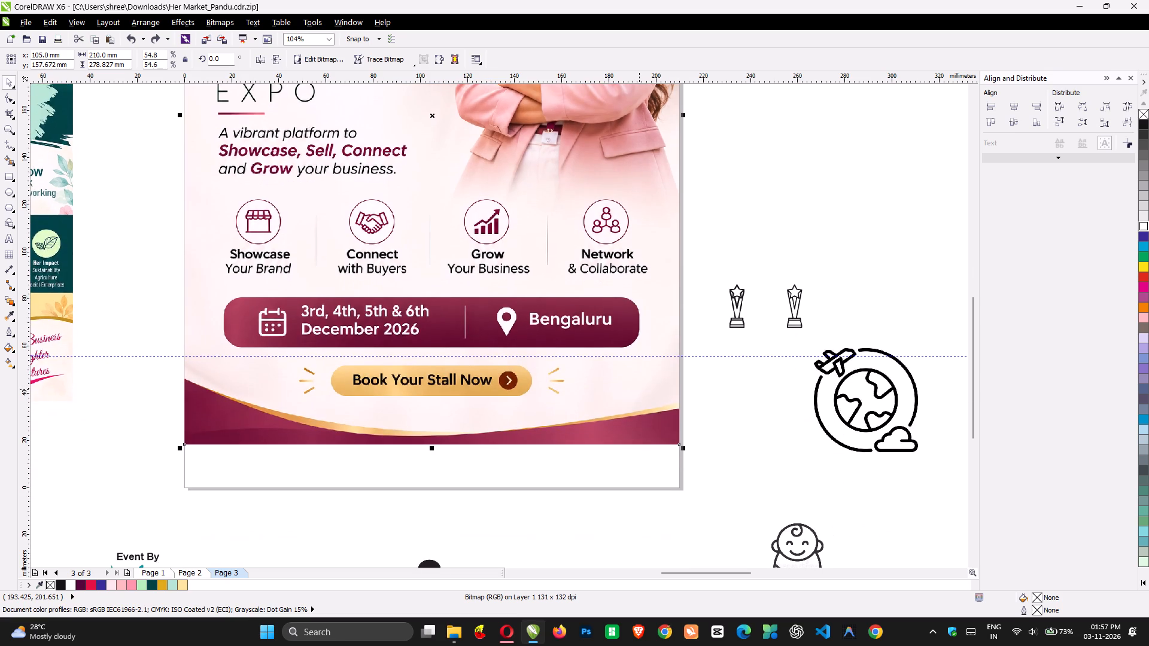
{"action": "left_click", "coordinate": [740, 481]}
{"action": "scroll", "coordinate": [740, 481], "scroll_direction": "up", "scroll_amount": 1}
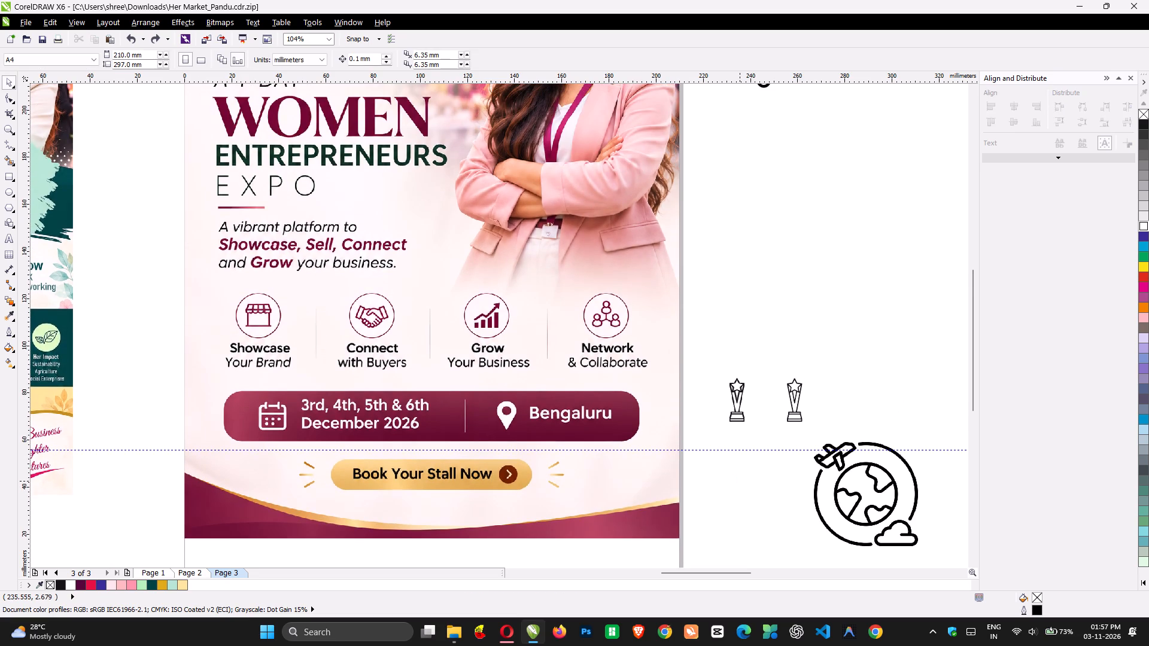
{"action": "scroll", "coordinate": [740, 481], "scroll_direction": "up", "scroll_amount": 1}
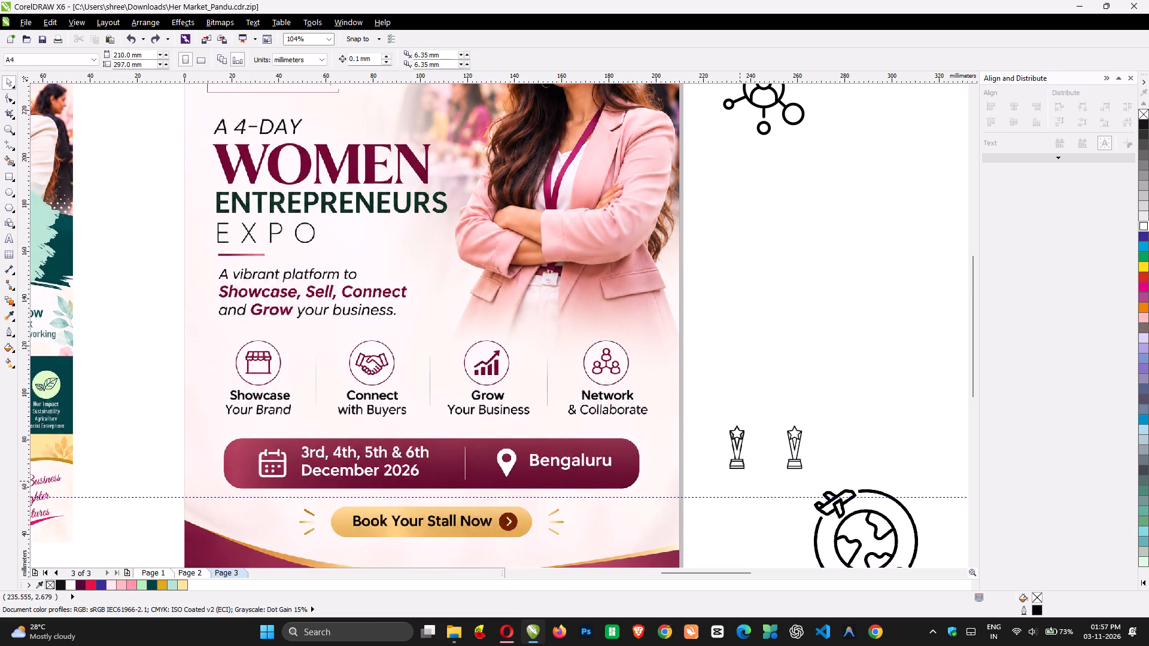
{"action": "scroll", "coordinate": [740, 481], "scroll_direction": "up", "scroll_amount": 1}
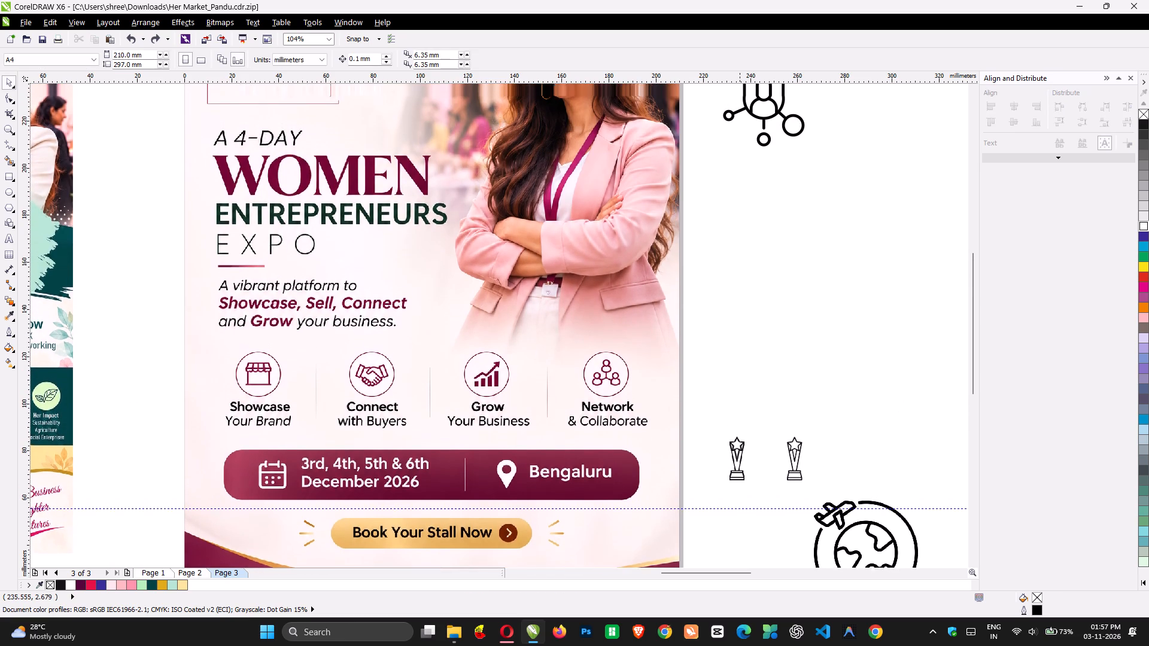
{"action": "scroll", "coordinate": [740, 481], "scroll_direction": "up", "scroll_amount": 3}
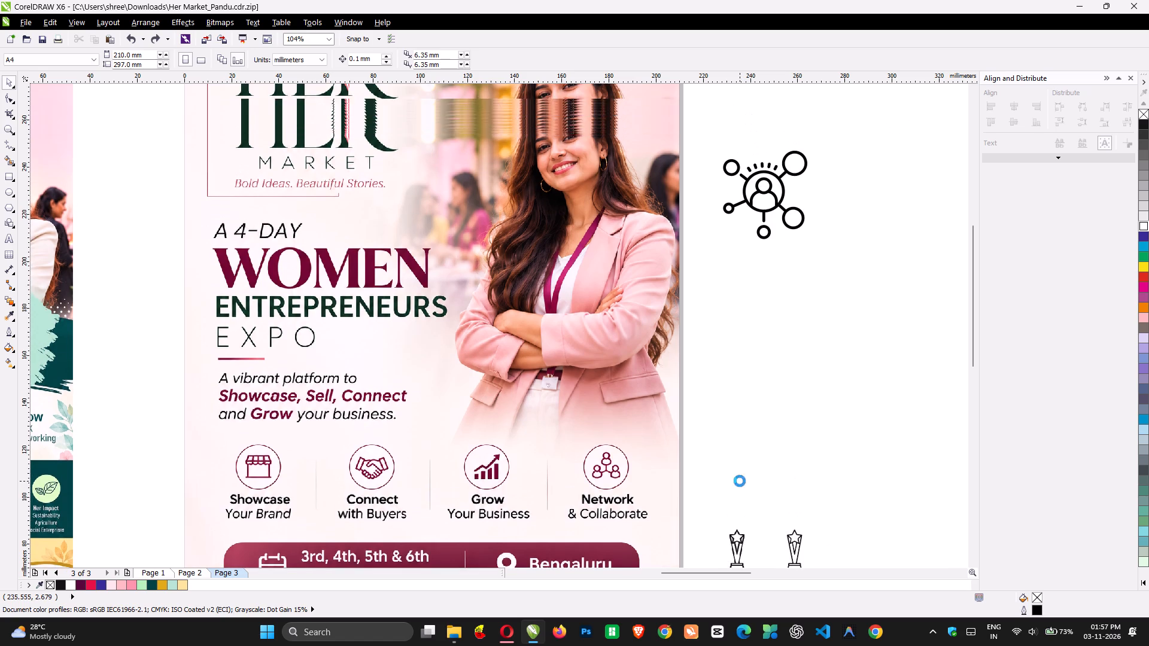
{"action": "scroll", "coordinate": [740, 481], "scroll_direction": "up", "scroll_amount": 3}
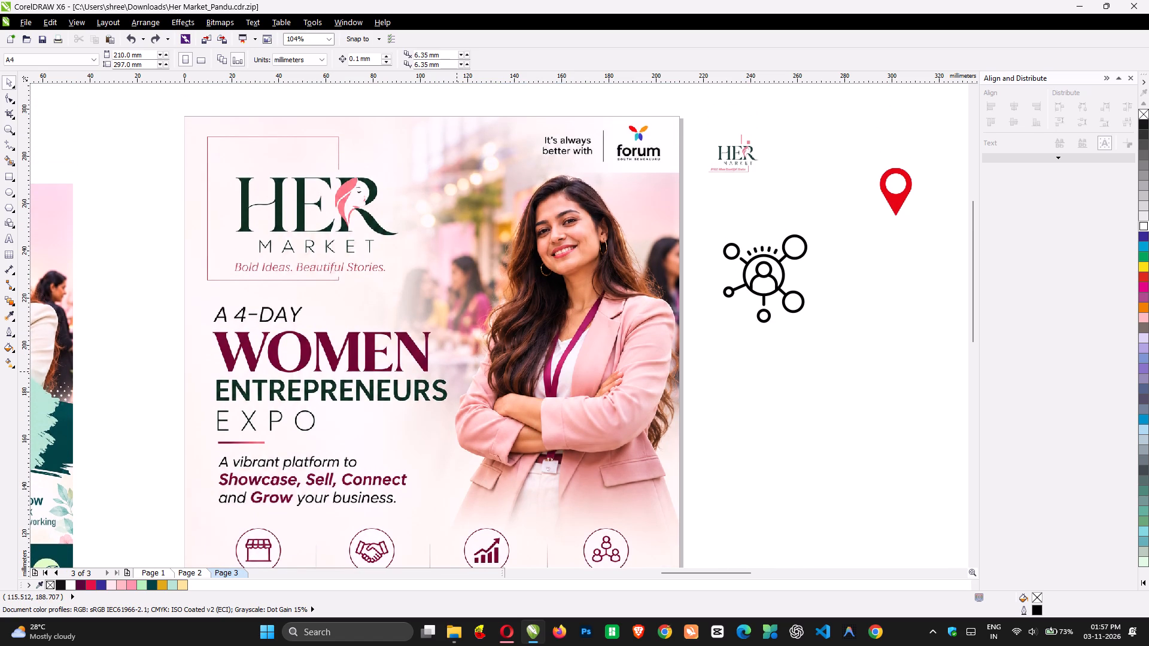
{"action": "left_click", "coordinate": [457, 371]}
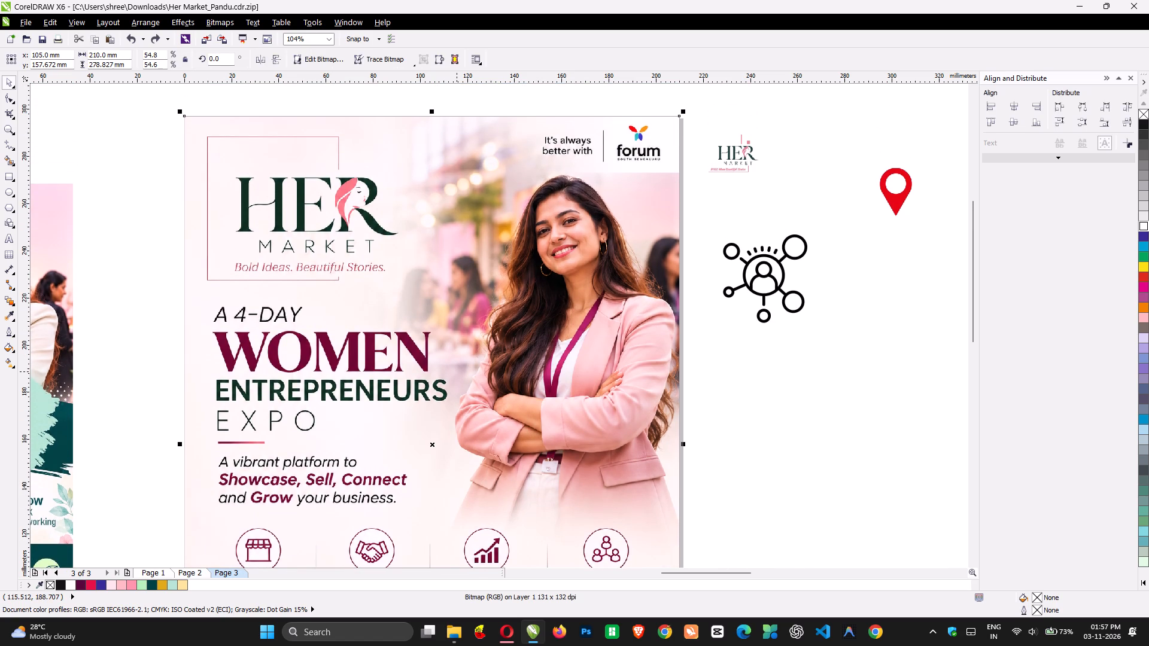
{"action": "key", "text": "alt+Tab"}
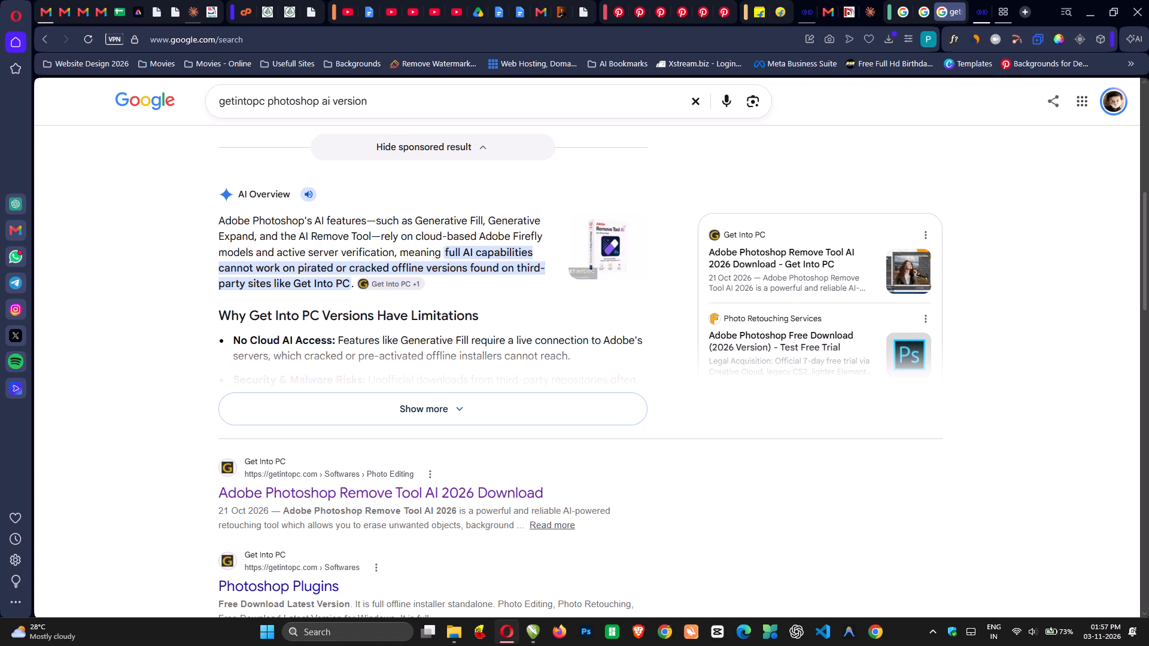
{"action": "left_click", "coordinate": [5, 207]}
{"action": "left_click", "coordinate": [28, 199]}
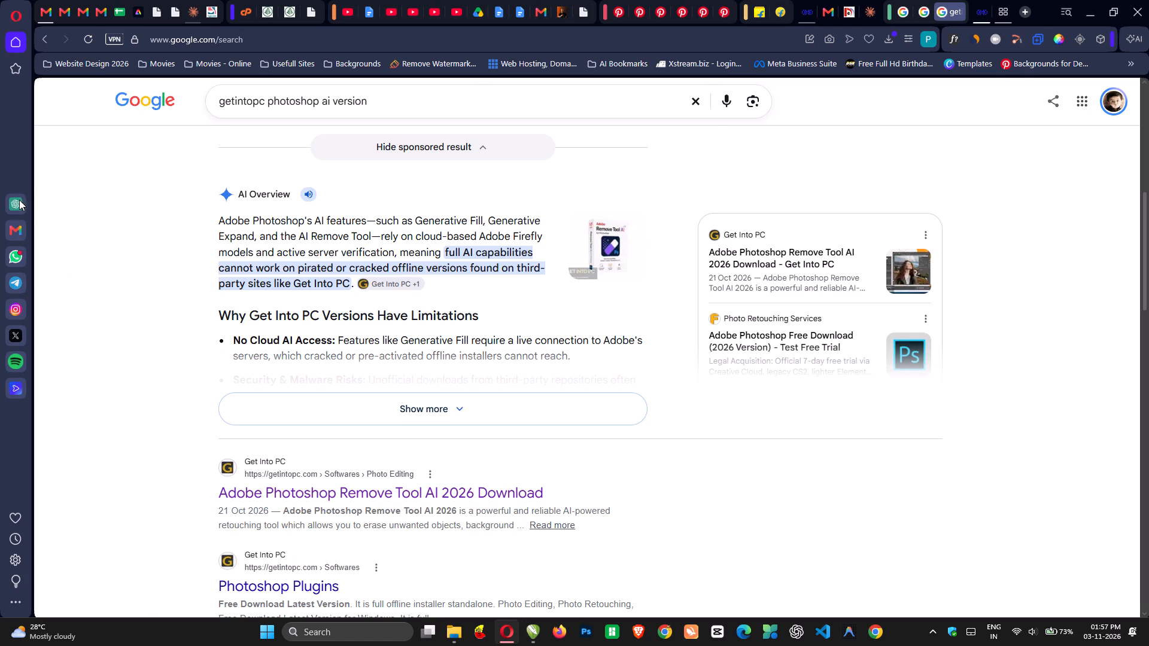
{"action": "left_click", "coordinate": [18, 200]}
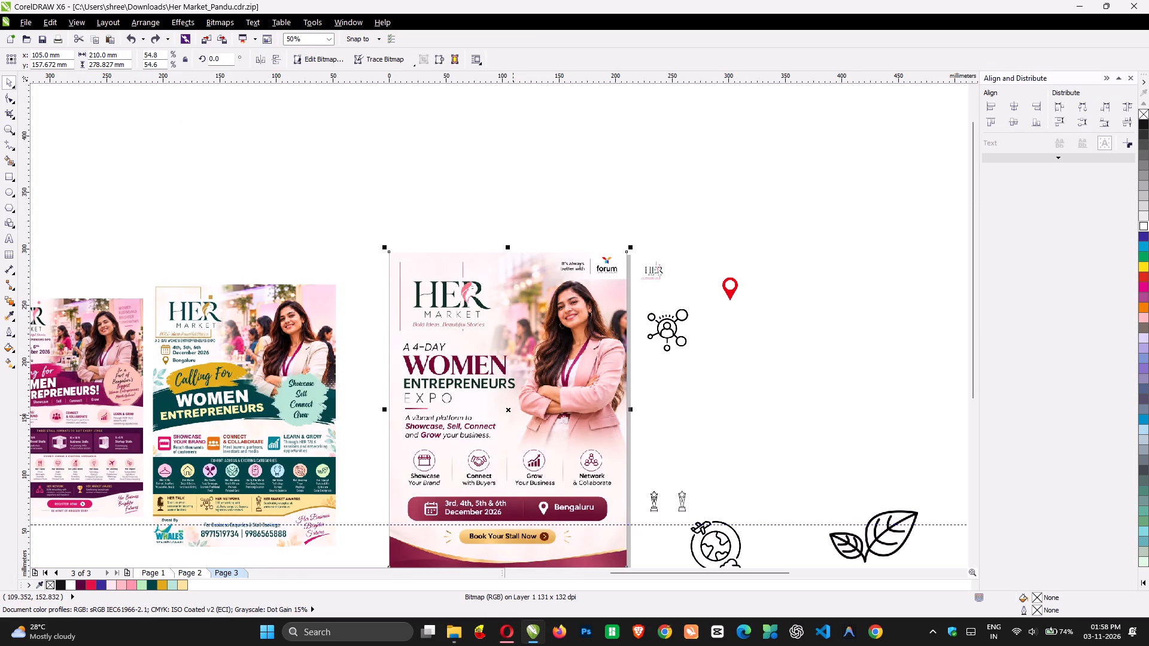
{"action": "left_click_drag", "start_coordinate": [513, 415], "coordinate": [861, 370]}
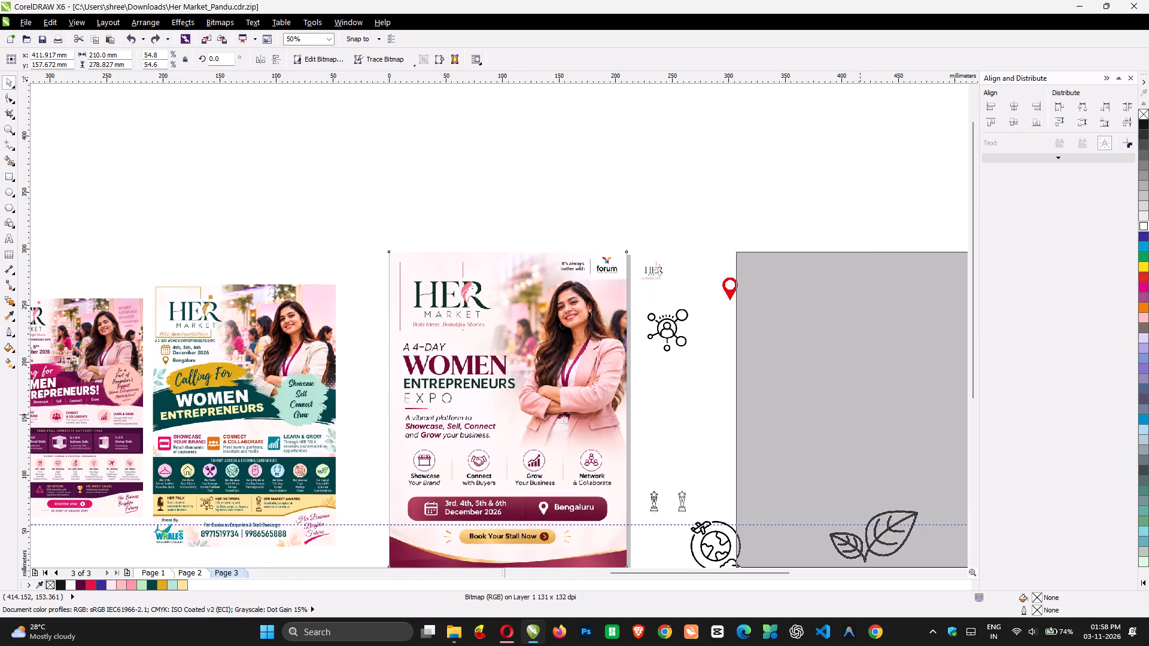
{"action": "left_click_drag", "start_coordinate": [861, 370], "coordinate": [865, 368]}
Add a page-sized 210 × 297 mm rectangle on page 3 and fill it with the pale pink #FEF5F3 sampled from the poster.
{"action": "left_click_drag", "start_coordinate": [7, 316], "coordinate": [31, 316]}
{"action": "double_click", "coordinate": [7, 176]}
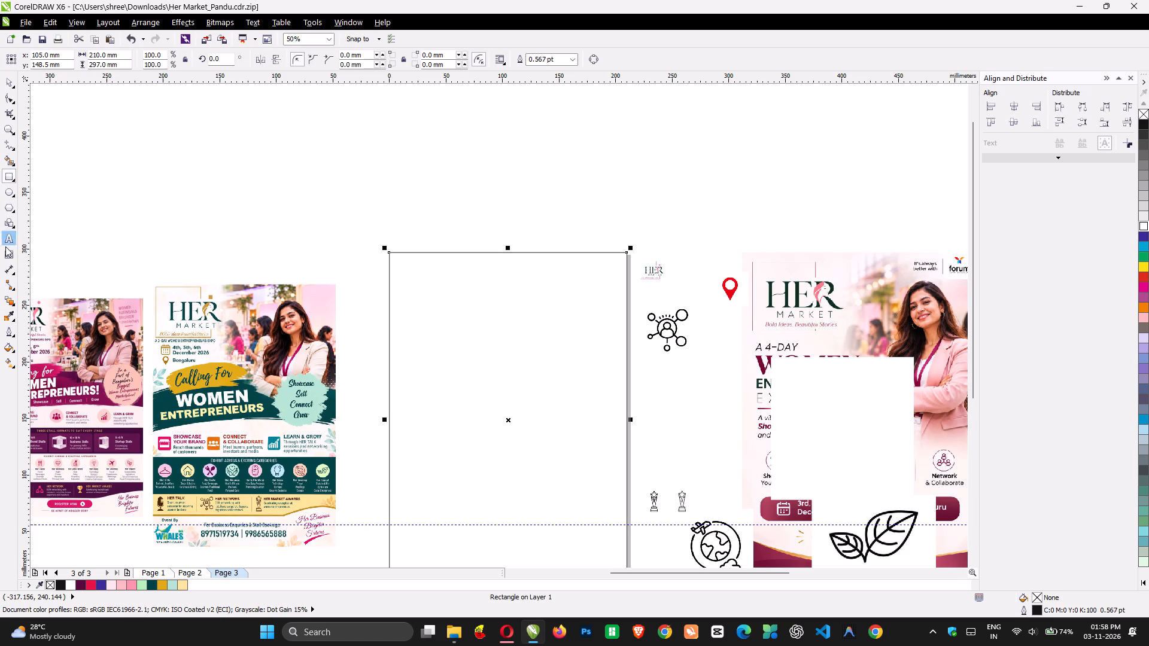
{"action": "left_click", "coordinate": [13, 314]}
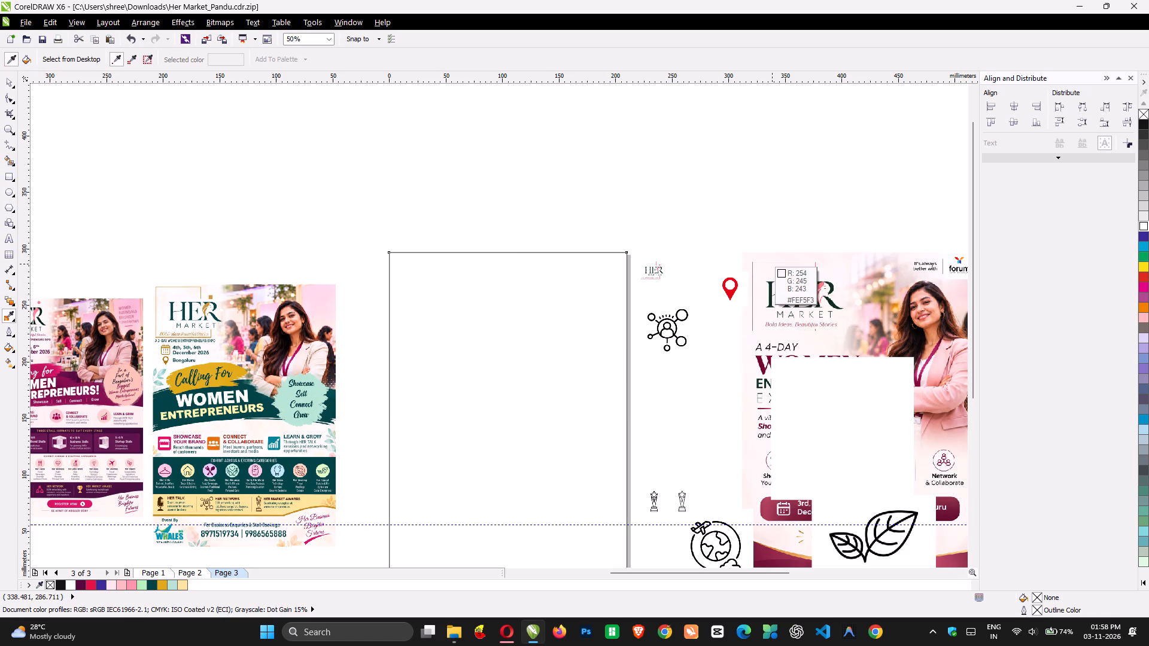
{"action": "left_click", "coordinate": [772, 264]}
{"action": "left_click", "coordinate": [534, 361]}
{"action": "key", "text": "space"}
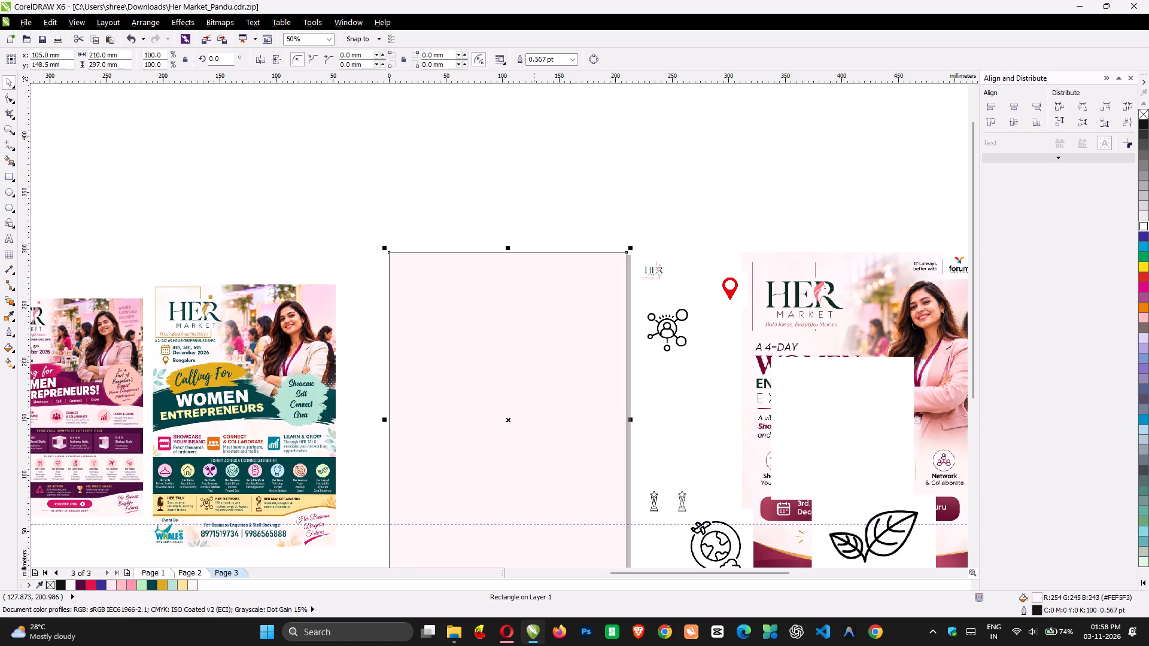
Remove the outline from the page-sized rectangle, keeping its pale pink fill.
{"action": "left_click", "coordinate": [1140, 114]}
{"action": "key", "text": "ctrl+z"}
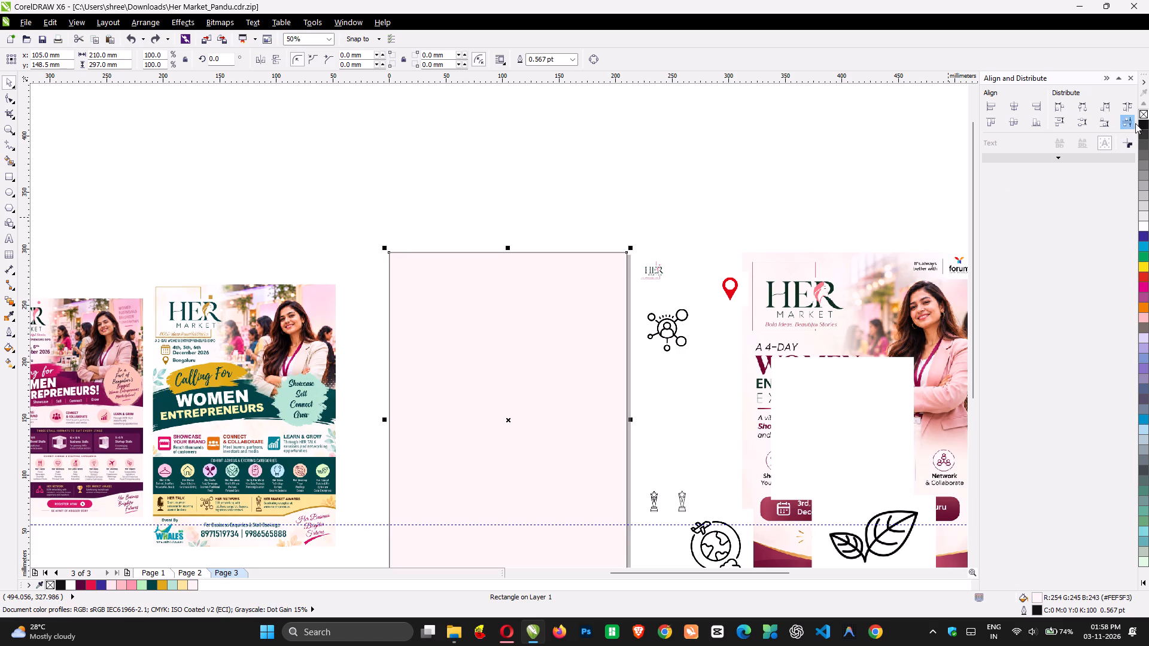
{"action": "left_click", "coordinate": [1148, 106]}
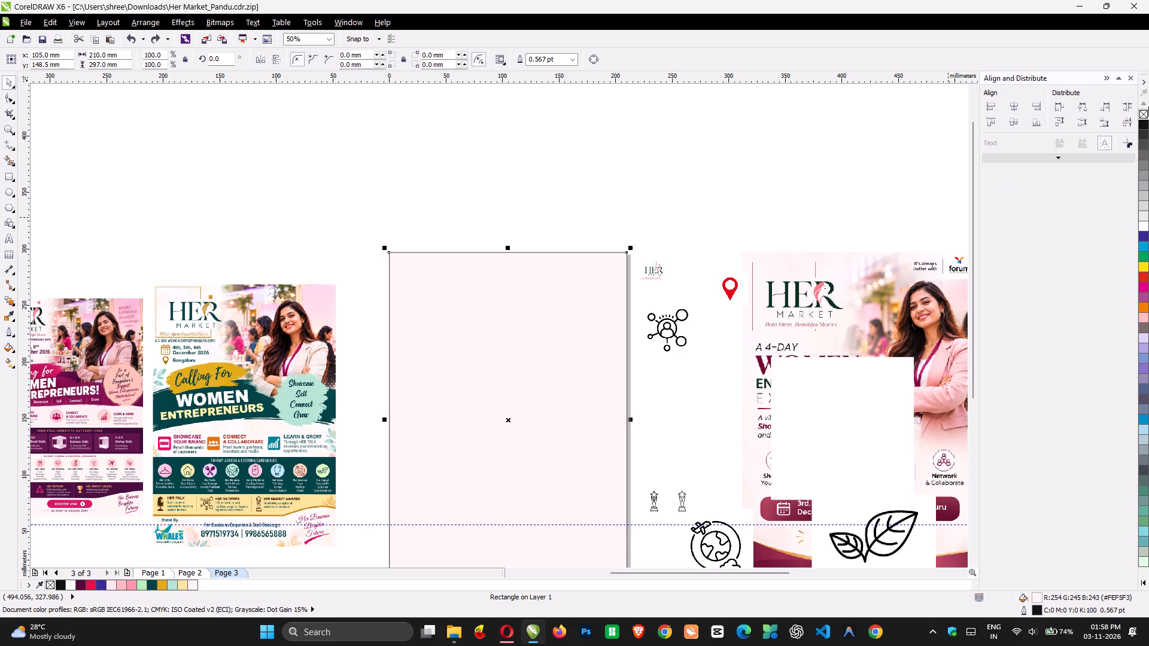
{"action": "right_click", "coordinate": [1148, 105]}
{"action": "left_click", "coordinate": [738, 189]}
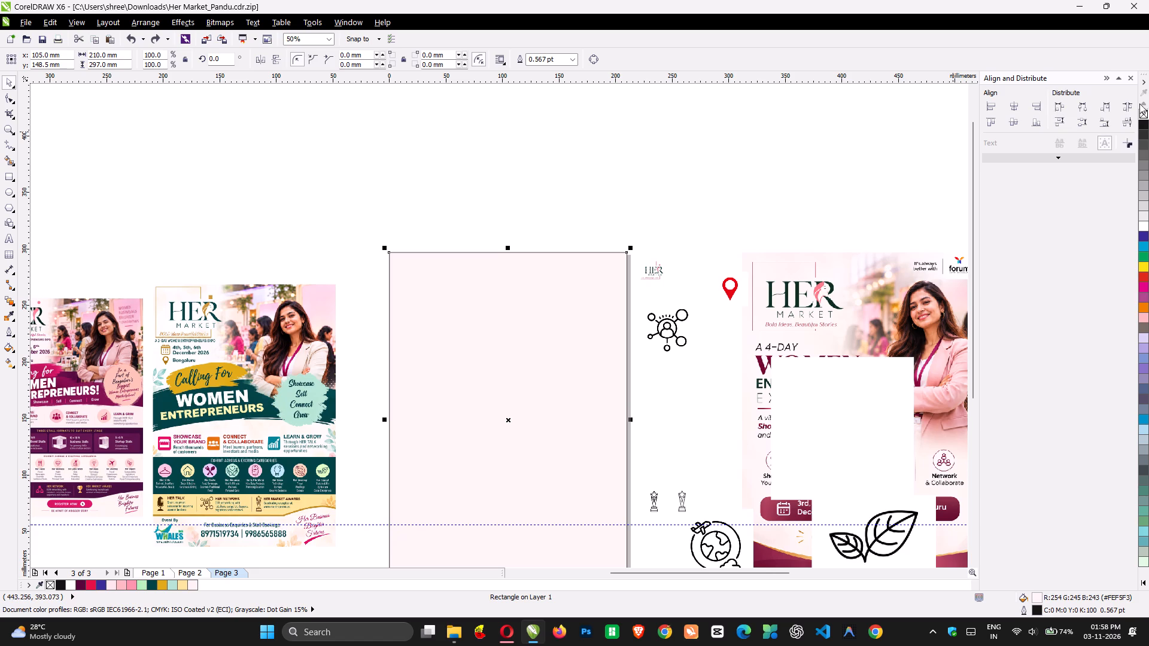
{"action": "right_click", "coordinate": [1145, 113]}
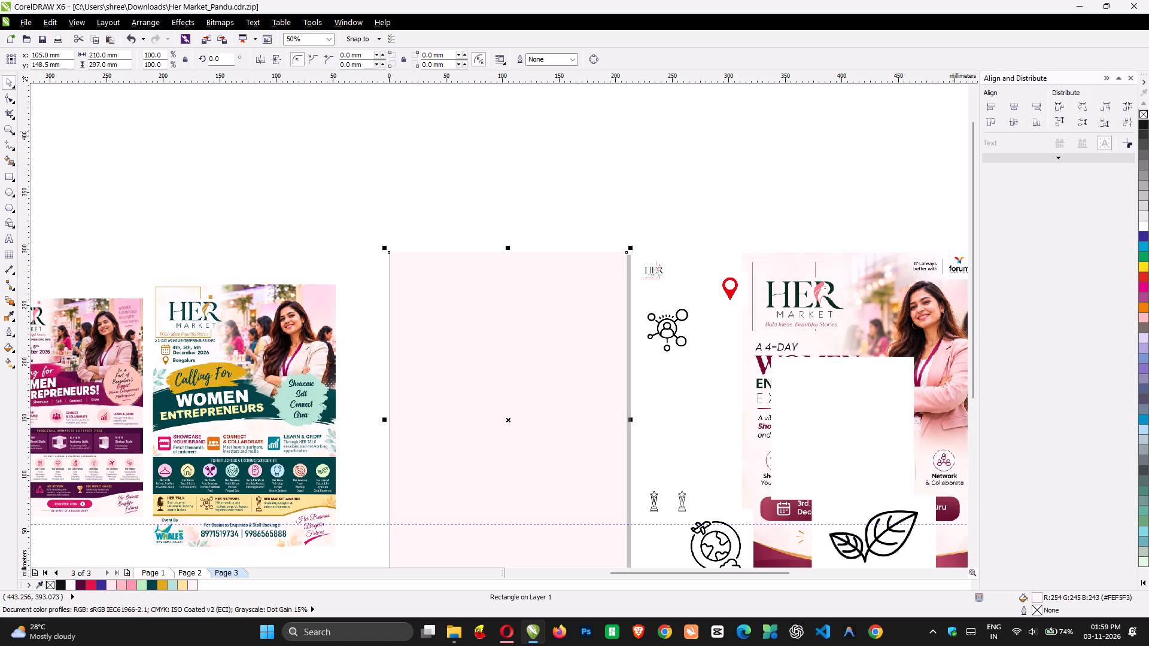
Move the white square covering the reference poster up into the empty area above the page.
{"action": "left_click", "coordinate": [875, 396]}
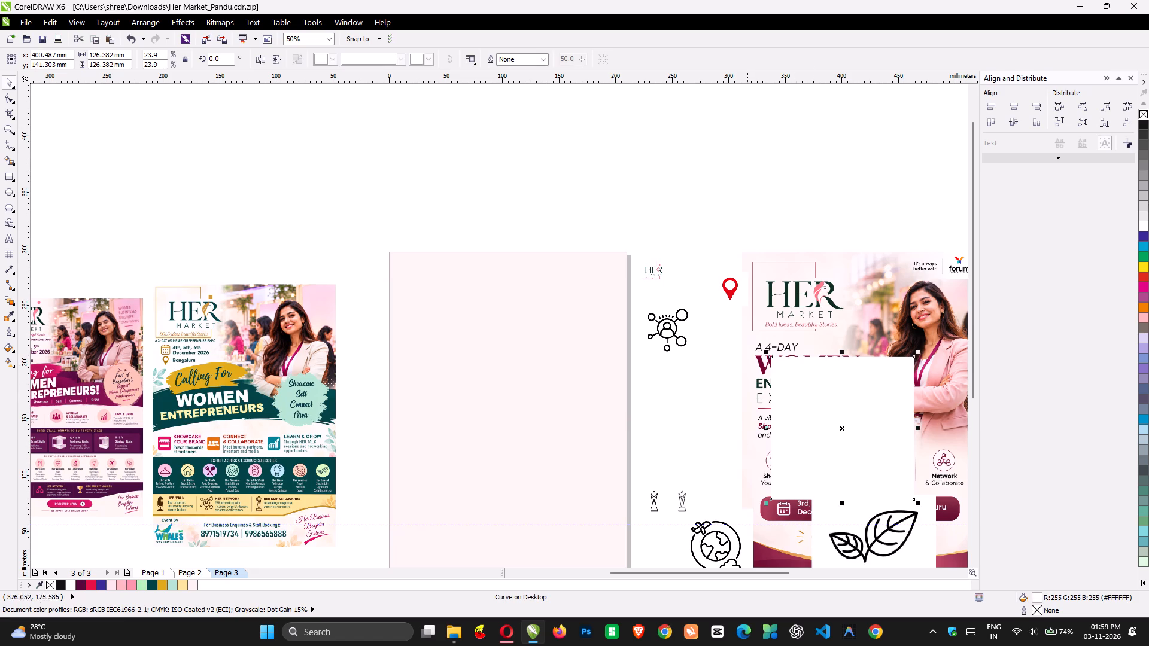
{"action": "left_click_drag", "start_coordinate": [817, 445], "coordinate": [709, 153]}
Copy the HER Market logo from the page 2 poster and paste it onto the pale pink background on page 3.
{"action": "key", "text": "Page_Up"}
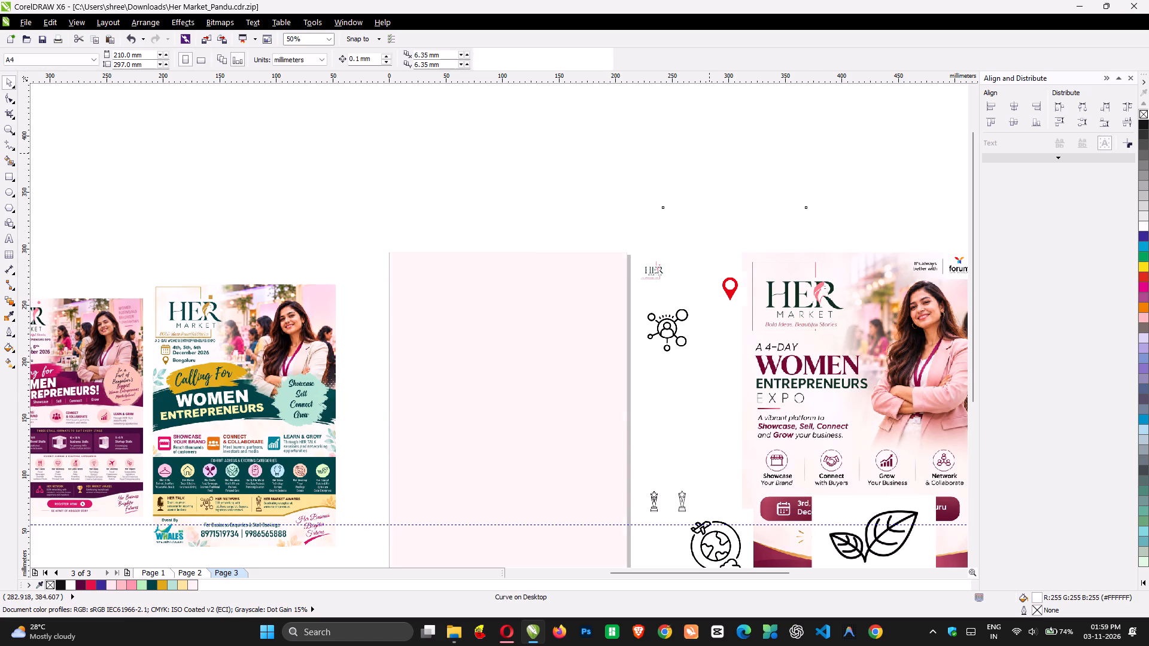
{"action": "left_click", "coordinate": [434, 284]}
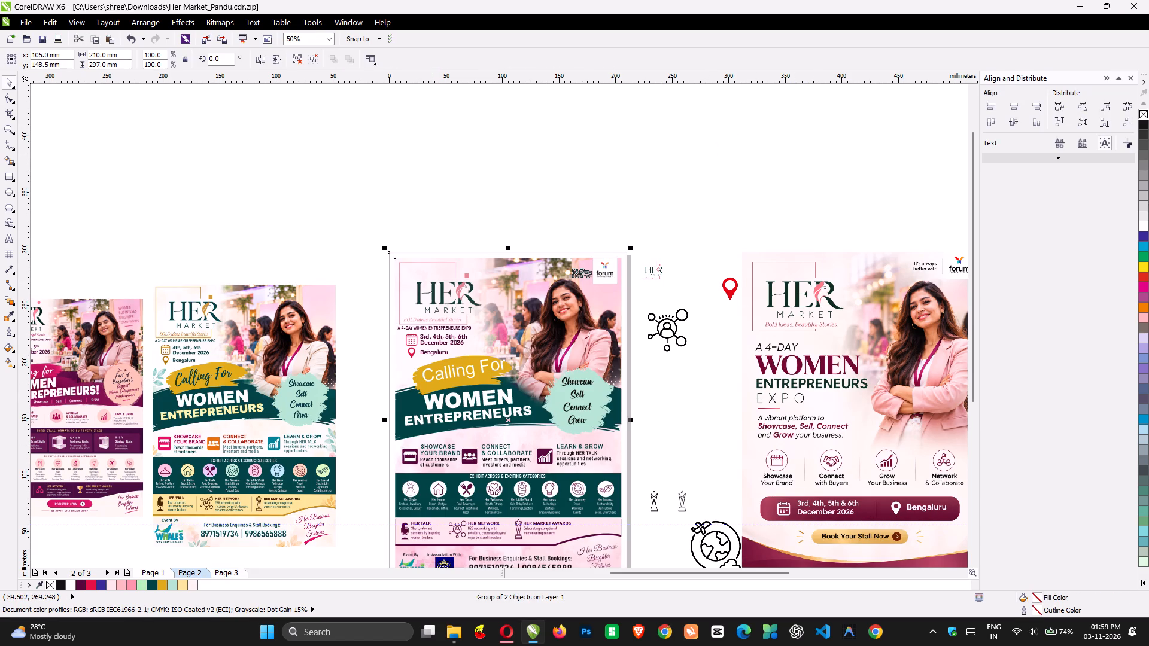
{"action": "left_click", "coordinate": [434, 284], "text": "ctrl"}
{"action": "left_click", "coordinate": [434, 284], "text": "ctrl"}
{"action": "key", "text": "ctrl+c"}
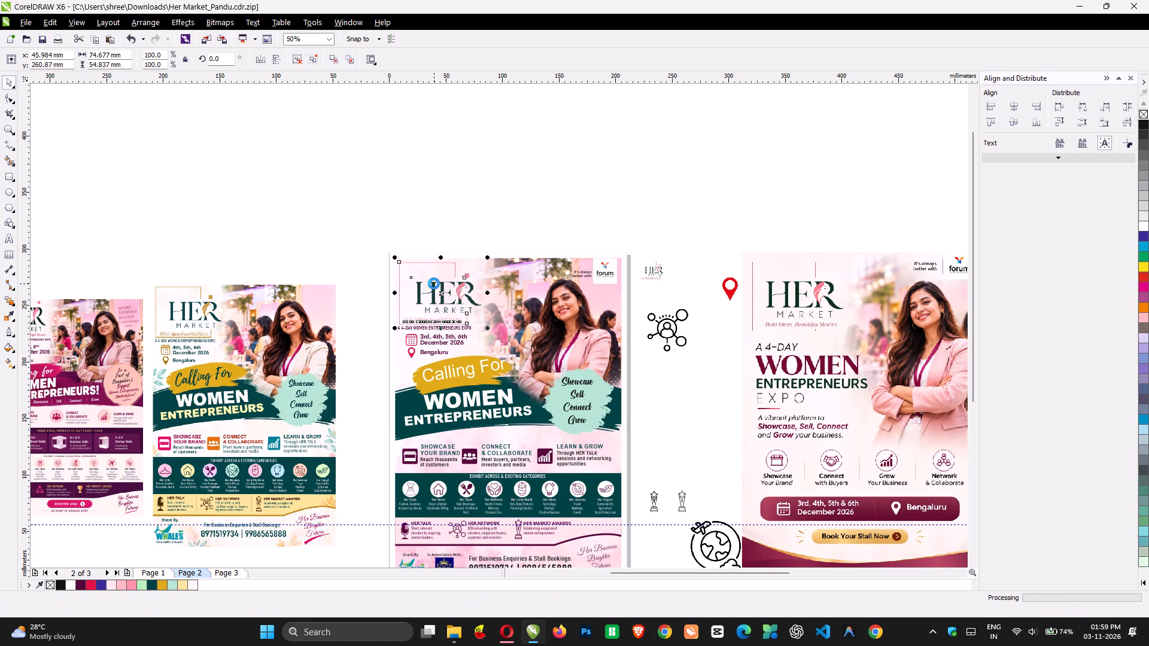
{"action": "key", "text": "Page_Down"}
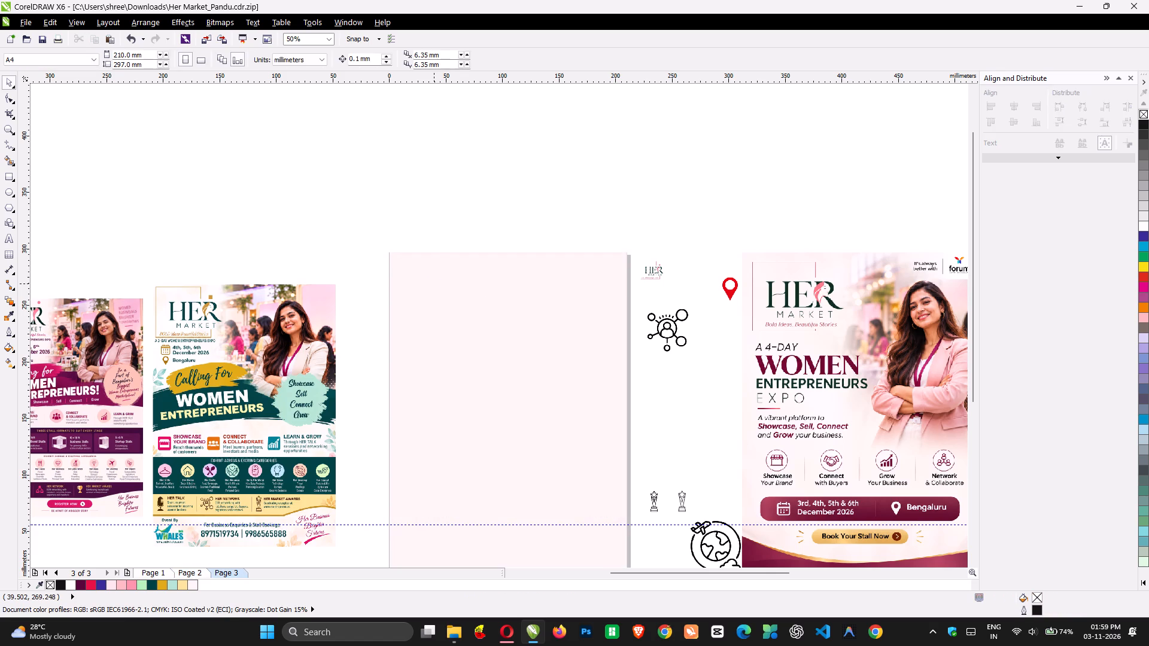
{"action": "key", "text": "ctrl+v"}
{"action": "left_click", "coordinate": [357, 263]}
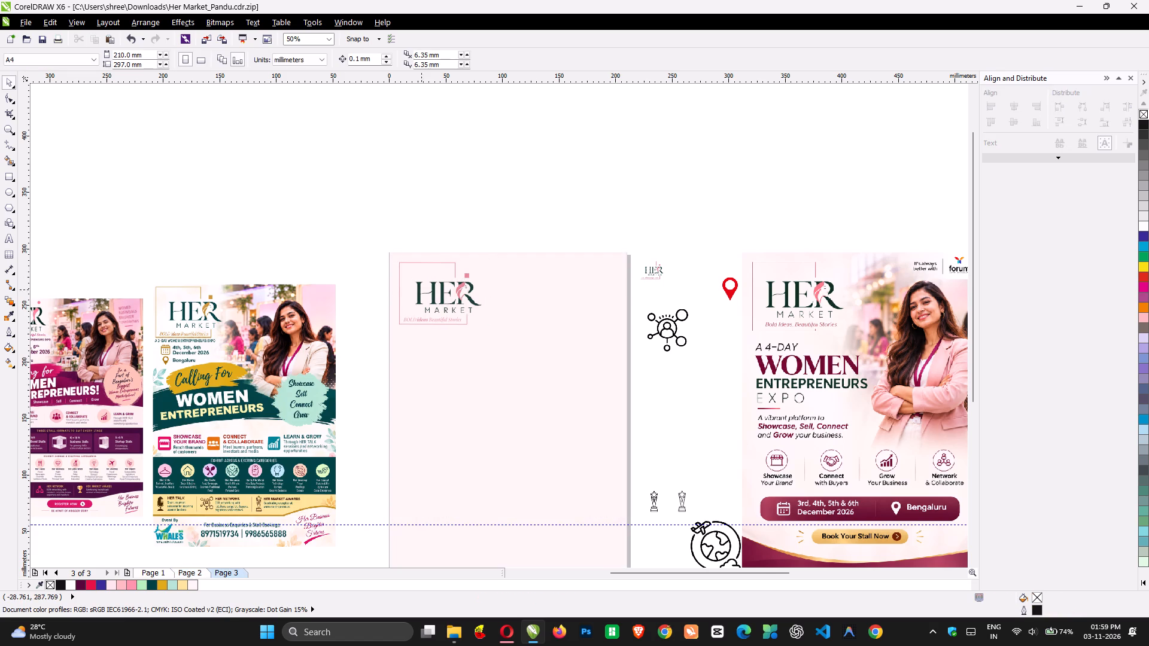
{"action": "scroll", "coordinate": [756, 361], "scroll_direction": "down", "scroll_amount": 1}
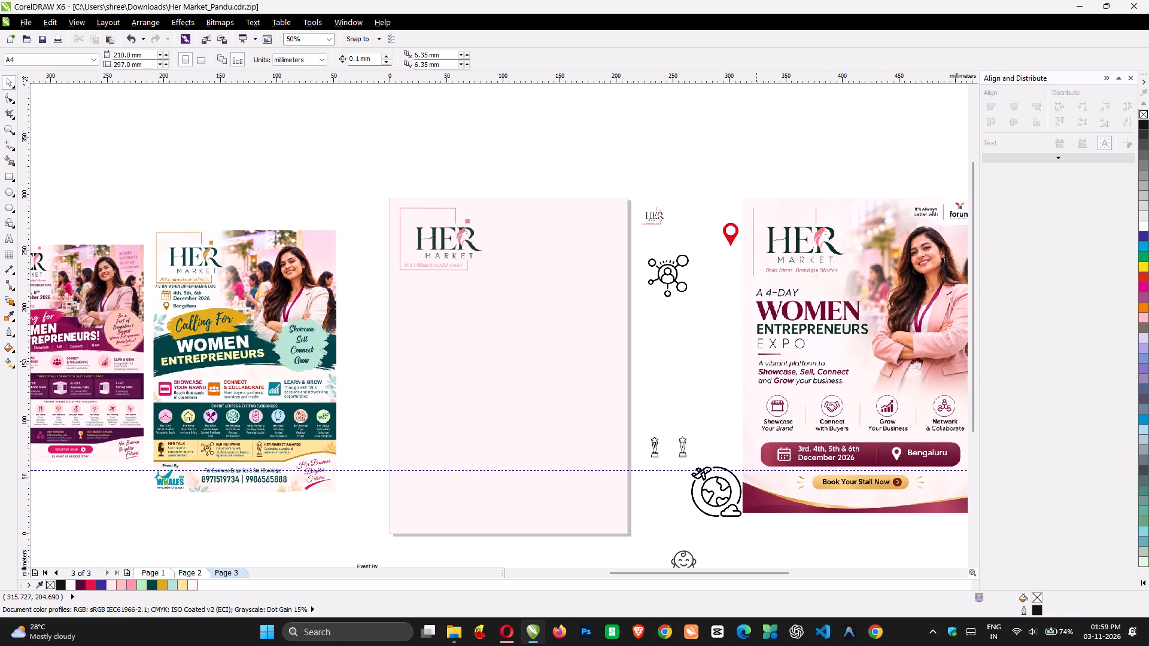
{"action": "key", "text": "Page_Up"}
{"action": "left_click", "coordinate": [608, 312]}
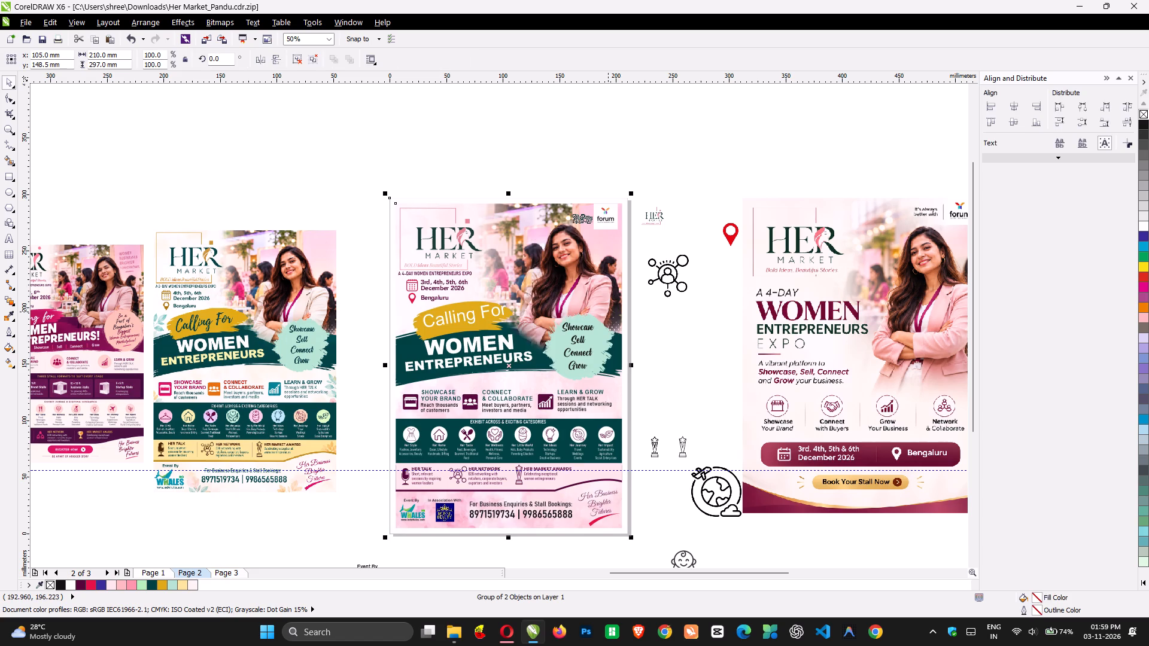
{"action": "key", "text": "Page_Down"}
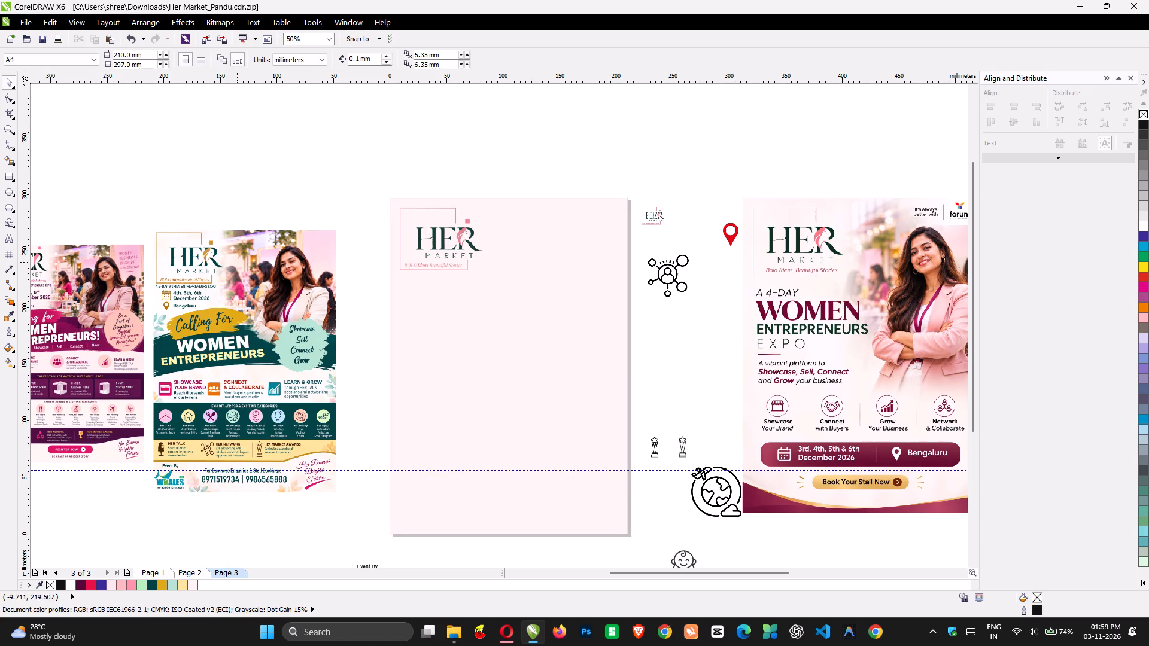
Start a Poppins 24 pt text object below the logo on page 3 with the first line "A 4 Day".
{"action": "left_click", "coordinate": [11, 239]}
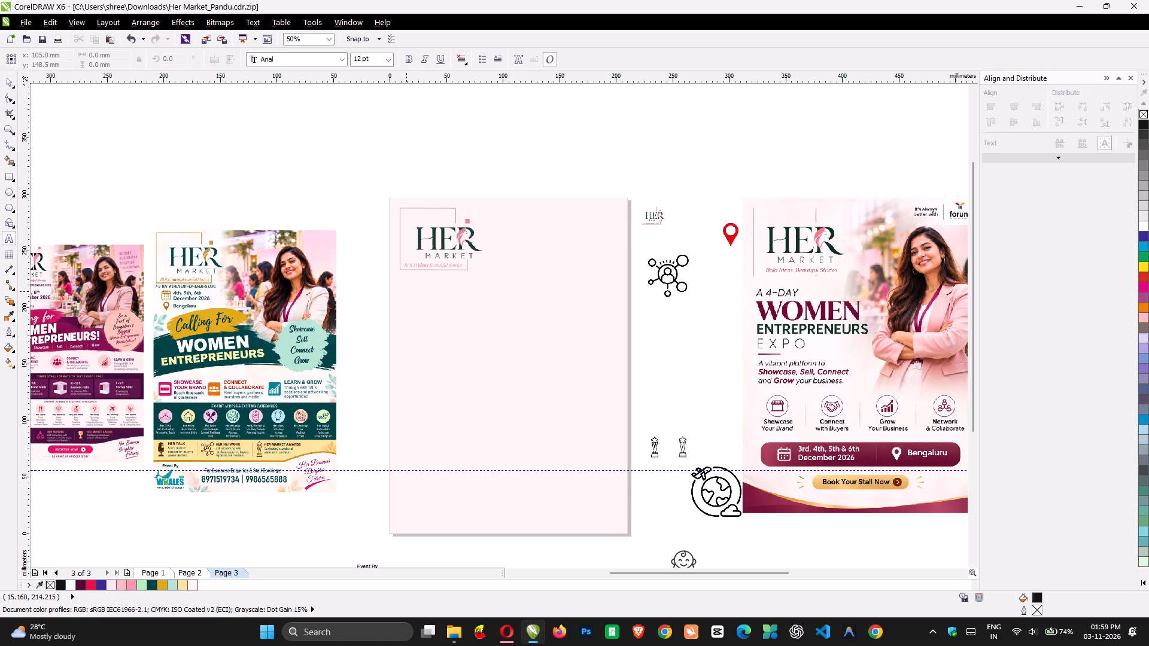
{"action": "left_click", "coordinate": [402, 290]}
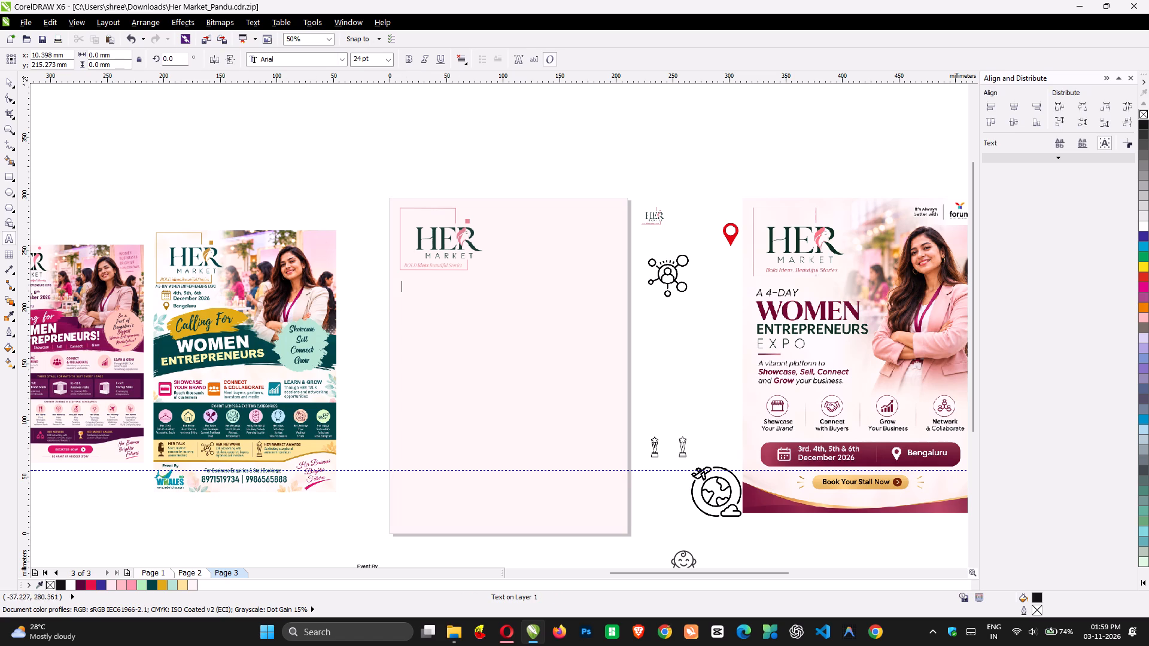
{"action": "left_click", "coordinate": [294, 56]}
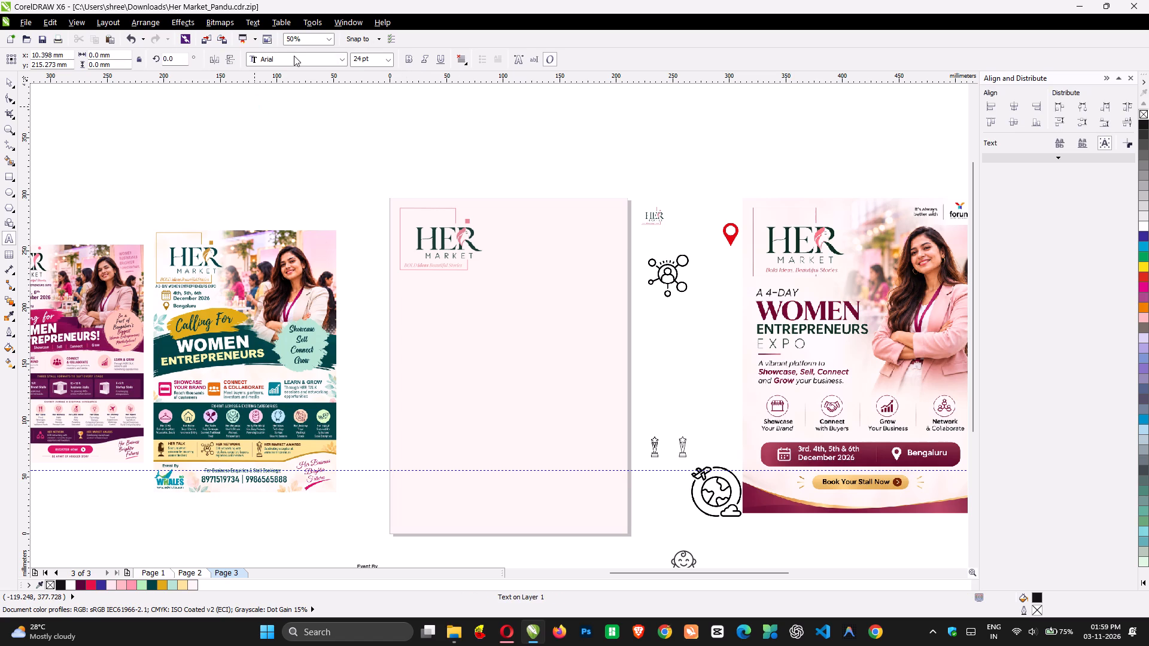
{"action": "type", "text": "popp"}
{"action": "key", "text": "Return"}
{"action": "type", "text": "A"}
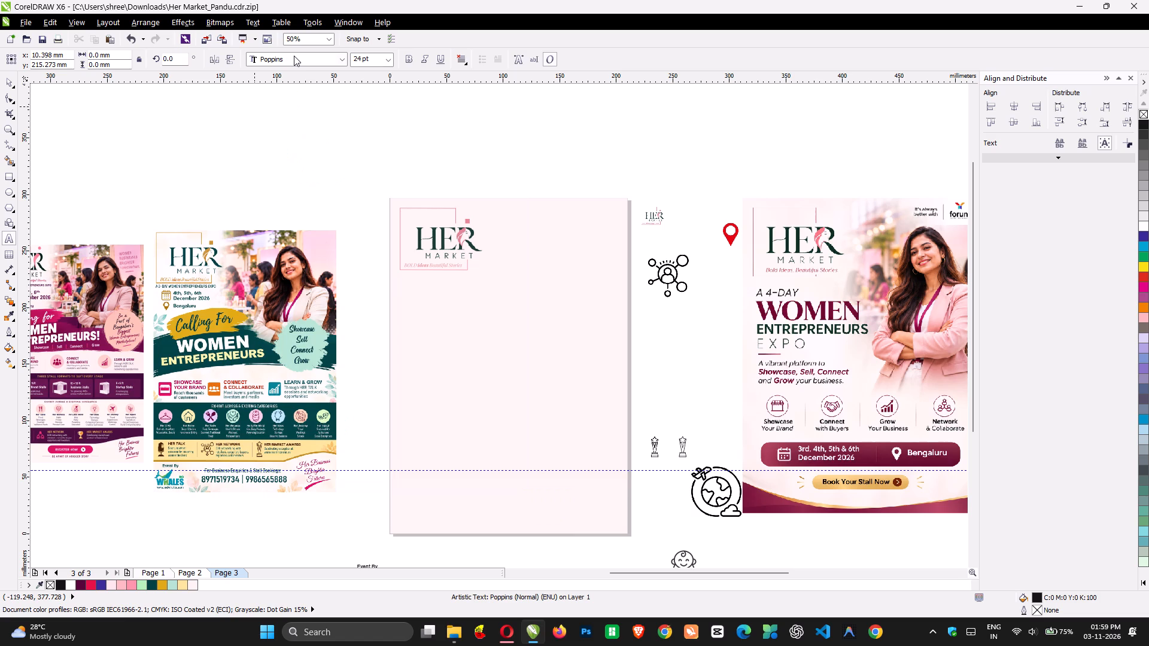
{"action": "key", "text": "space"}
{"action": "key", "text": "4"}
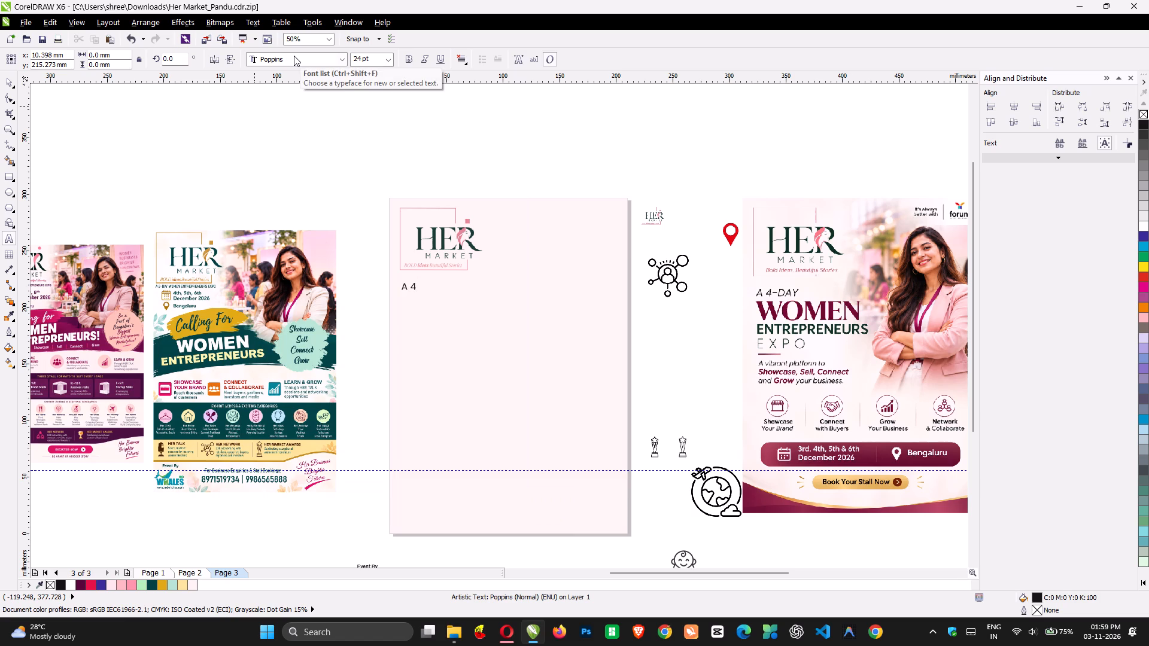
{"action": "key", "text": "space"}
{"action": "type", "text": "Day"}
Add the lines "WOMEN", "ENTERPRENURS" and "EXPO" under "A 4 Day" in the same text object.
{"action": "key", "text": "Return"}
{"action": "type", "text": "Wom"}
{"action": "key", "text": "BackSpace"}
{"action": "key", "text": "BackSpace"}
{"action": "type", "text": "OMEN"}
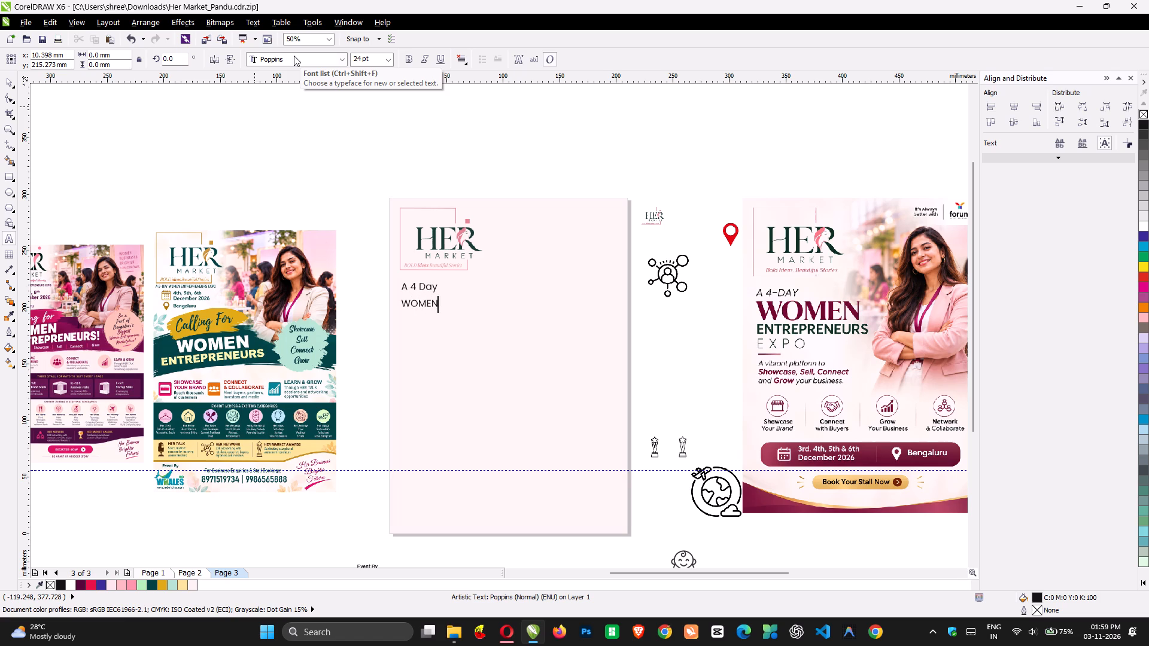
{"action": "key", "text": "Return"}
{"action": "type", "text": "EN"}
{"action": "type", "text": "TERPRENU"}
{"action": "type", "text": "RS"}
{"action": "key", "text": "Return"}
{"action": "type", "text": "EX["}
{"action": "key", "text": "BackSpace"}
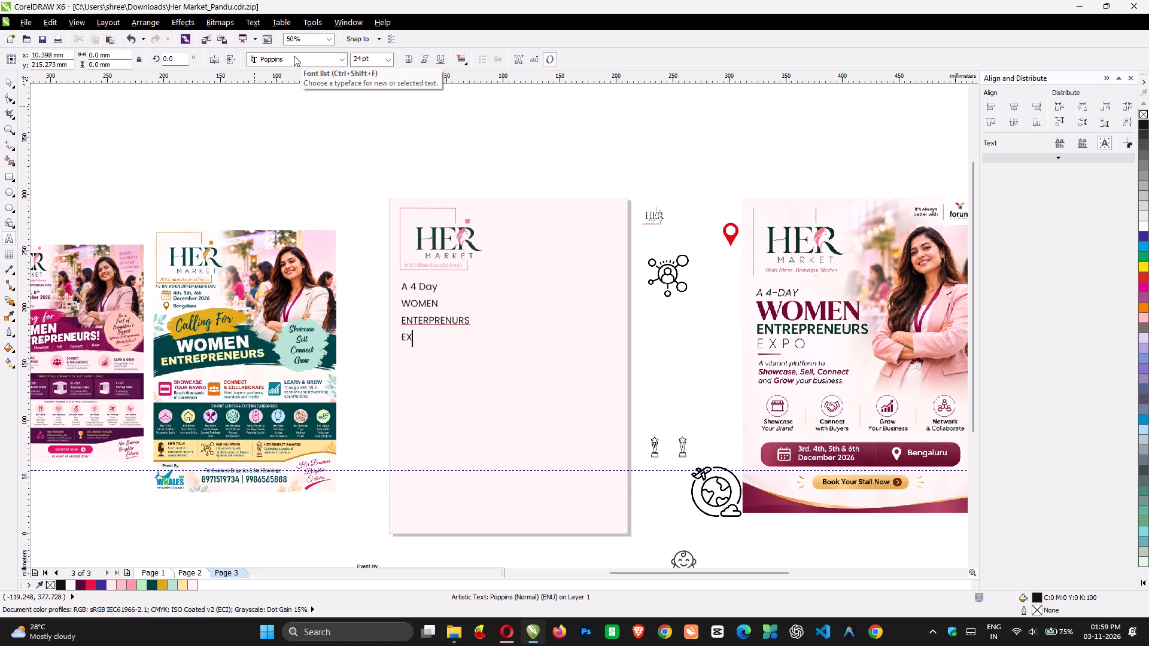
{"action": "type", "text": "PO"}
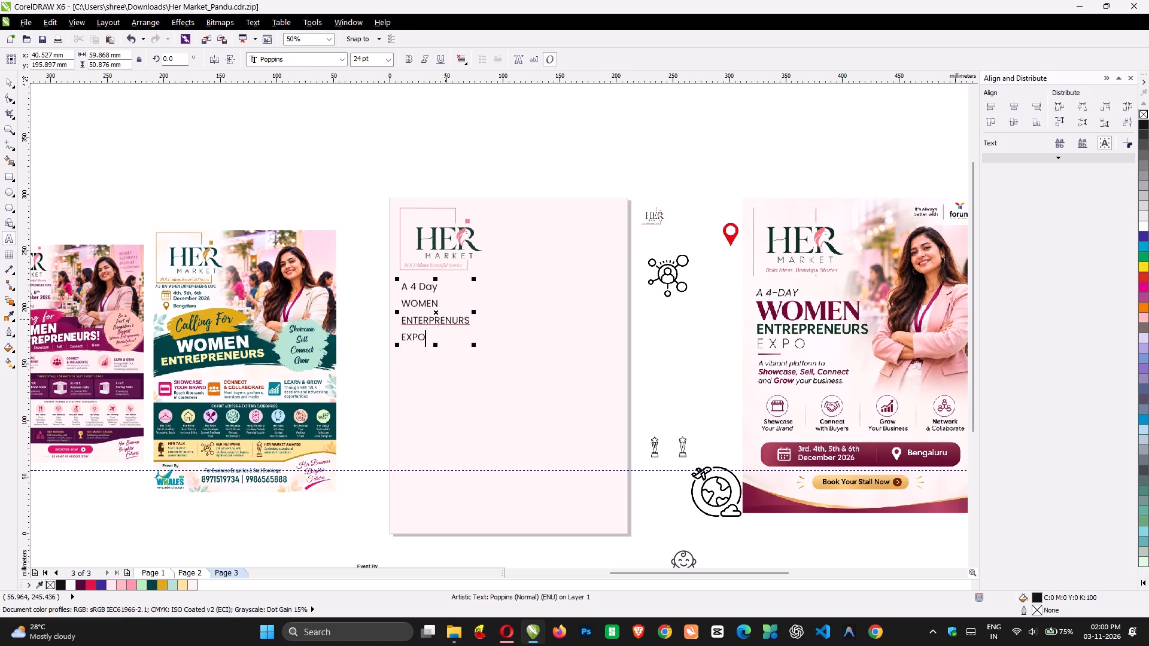
Correct the spelling of the heading's third line to "ENTREPRENEURS".
{"action": "left_click", "coordinate": [445, 319]}
{"action": "right_click", "coordinate": [445, 319]}
{"action": "left_click", "coordinate": [483, 348]}
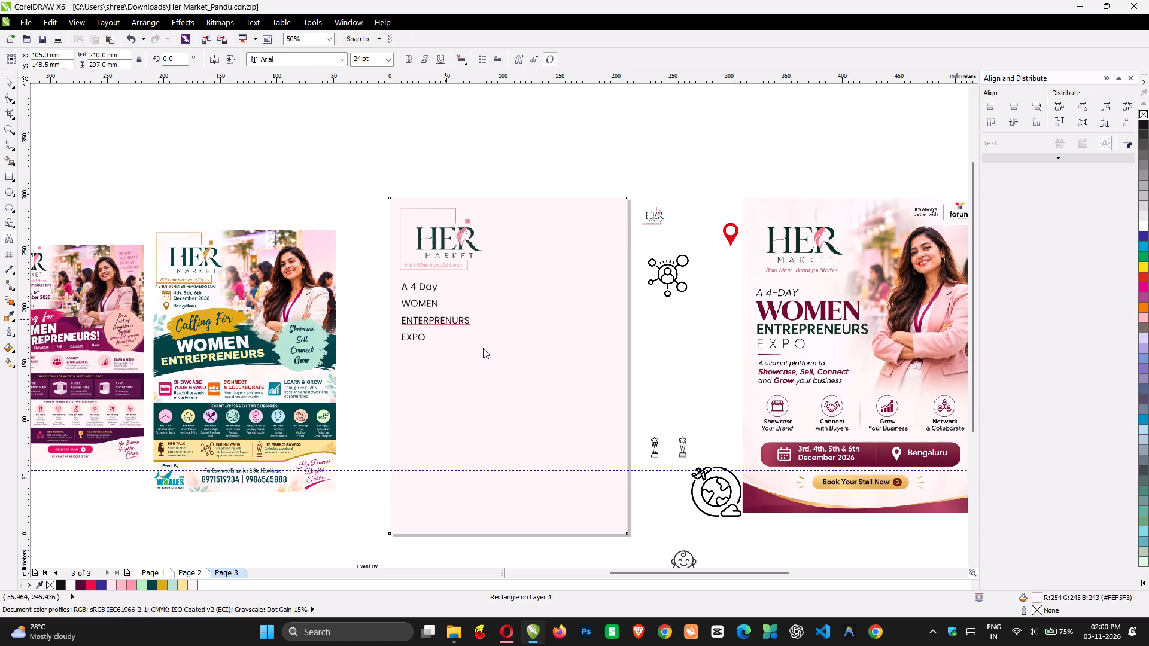
Break the four-line heading apart into separate text lines.
{"action": "key", "text": "ctrl+k"}
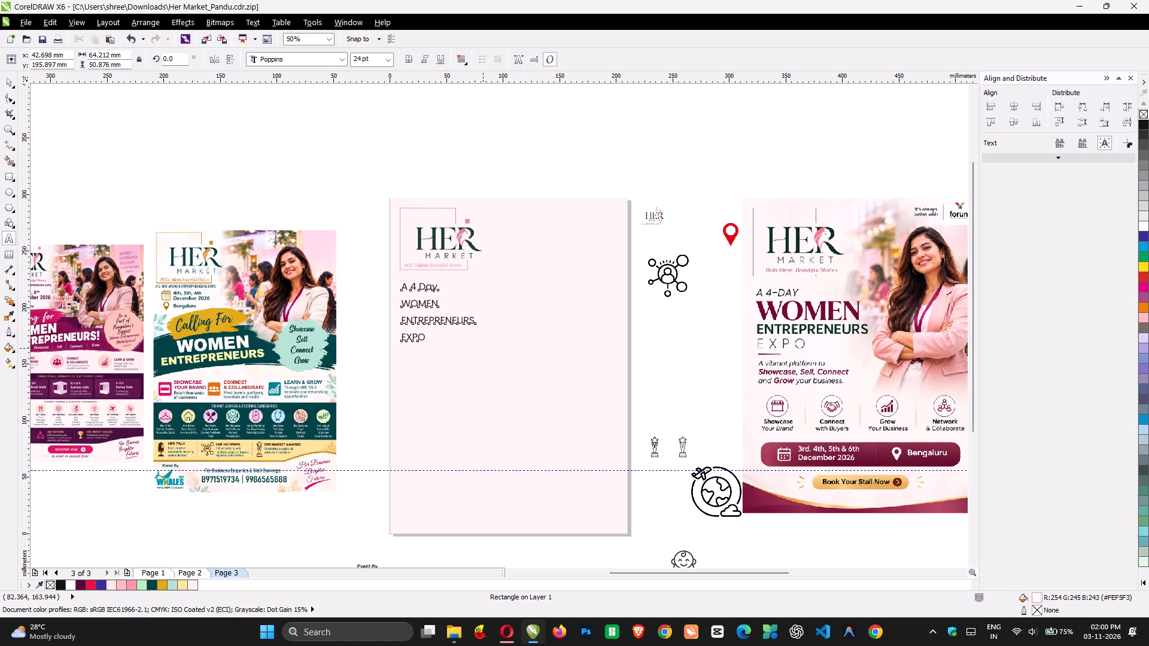
Set the WOMEN line in Playfair Display Black and enlarge it to about 64 pt, roughly 96 mm wide.
{"action": "left_click", "coordinate": [426, 304]}
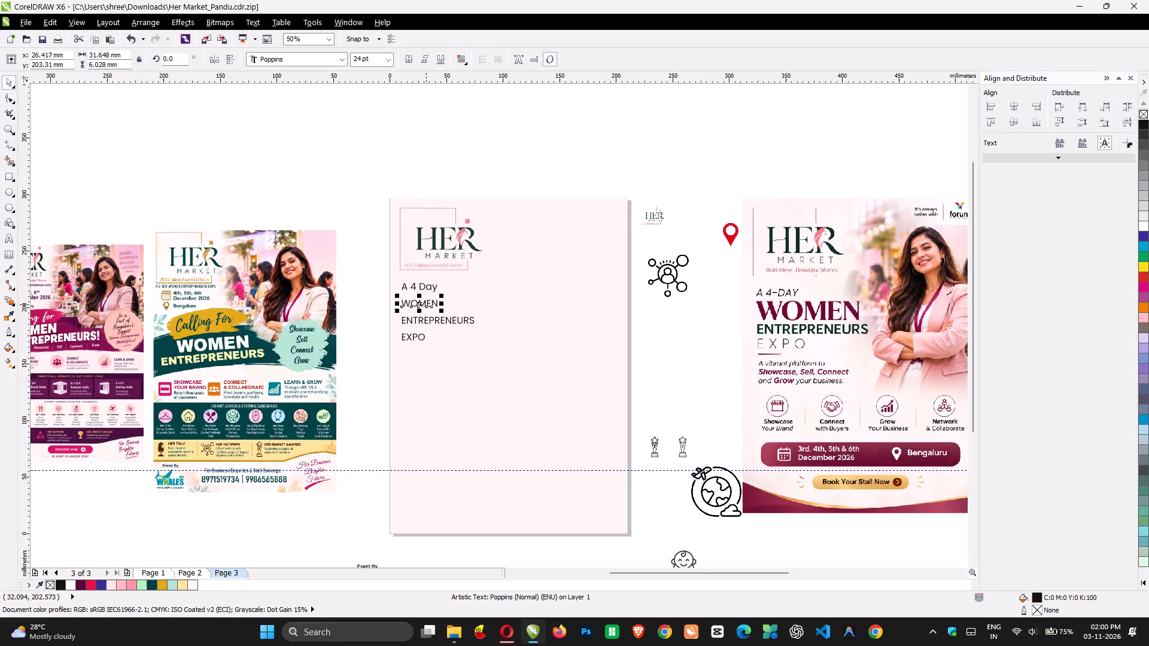
{"action": "scroll", "coordinate": [278, 222], "scroll_direction": "right", "scroll_amount": 2}
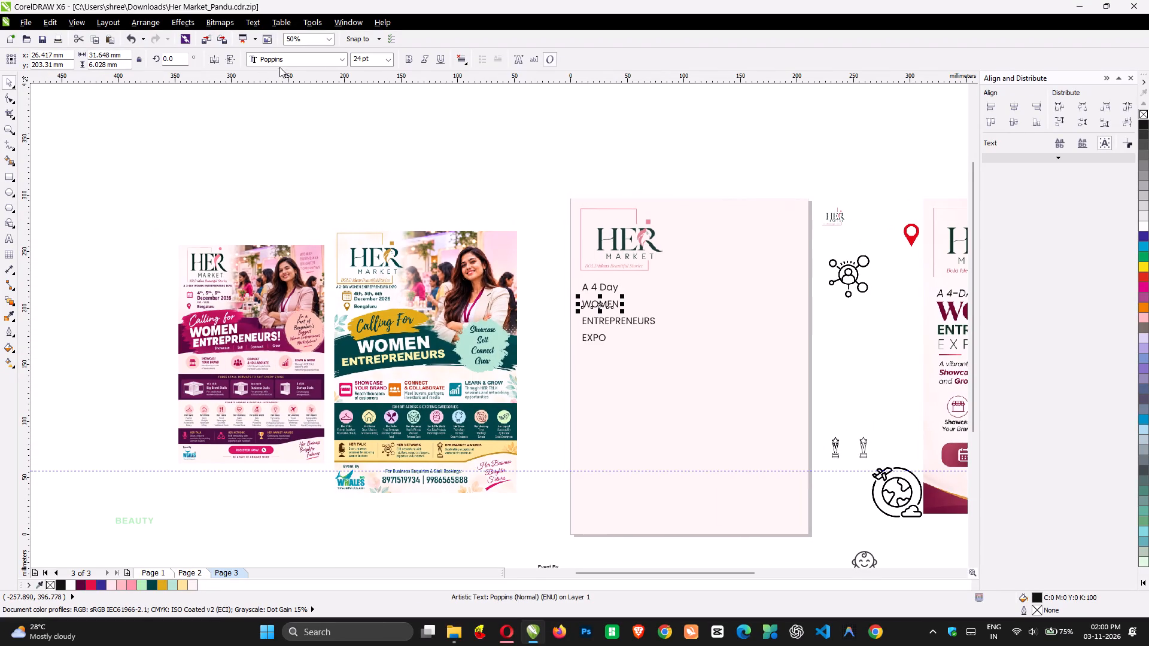
{"action": "left_click", "coordinate": [279, 63]}
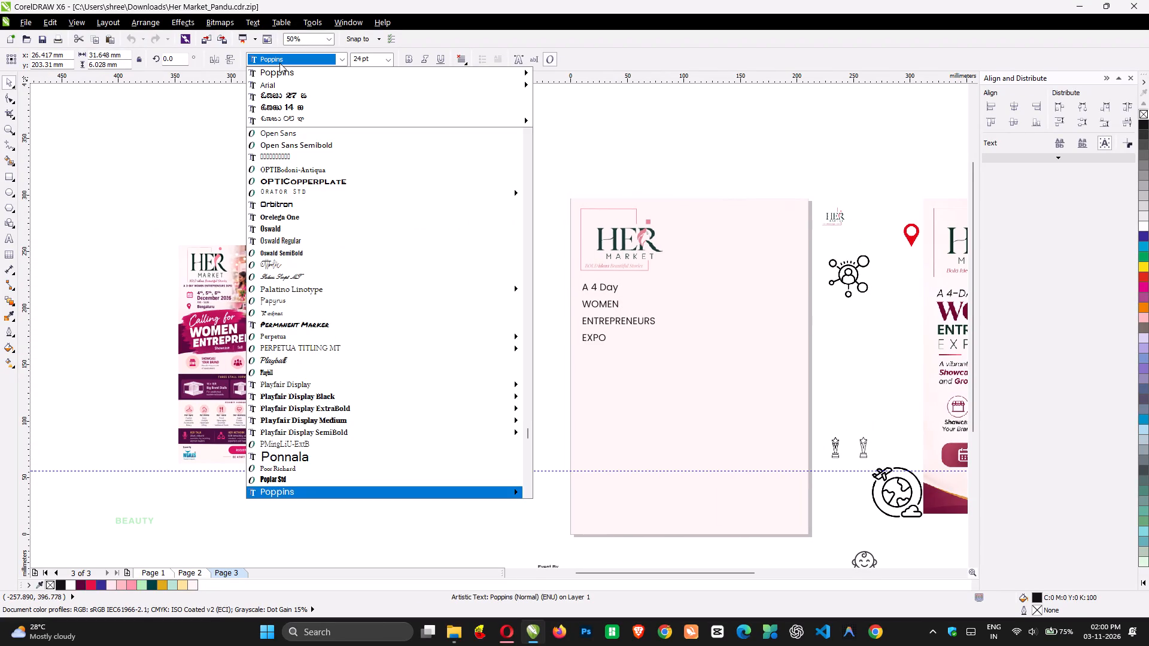
{"action": "left_click", "coordinate": [376, 398]}
{"action": "scroll", "coordinate": [552, 377], "scroll_direction": "left", "scroll_amount": 2}
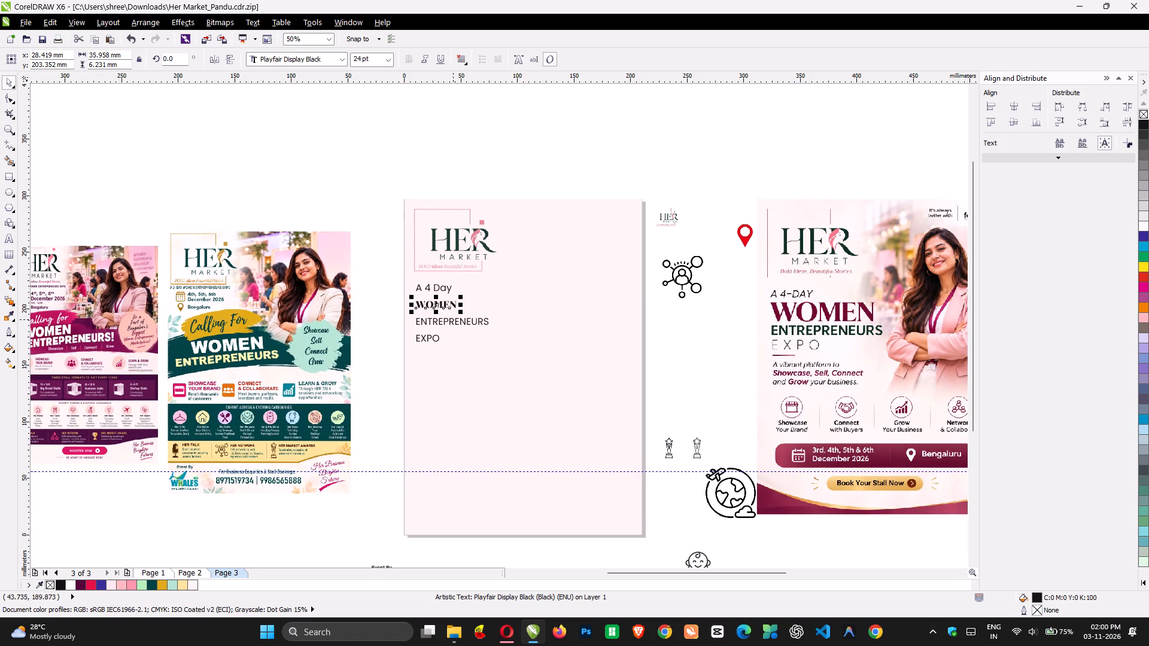
{"action": "left_click_drag", "start_coordinate": [460, 312], "coordinate": [518, 352]}
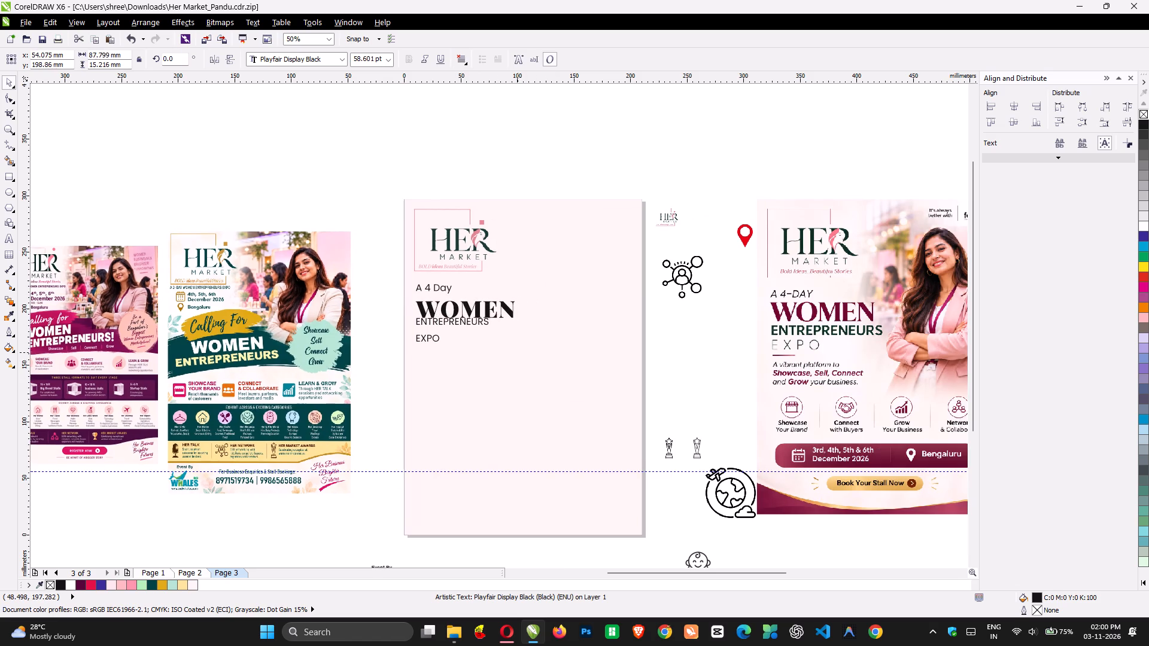
{"action": "left_click_drag", "start_coordinate": [518, 352], "coordinate": [527, 358]}
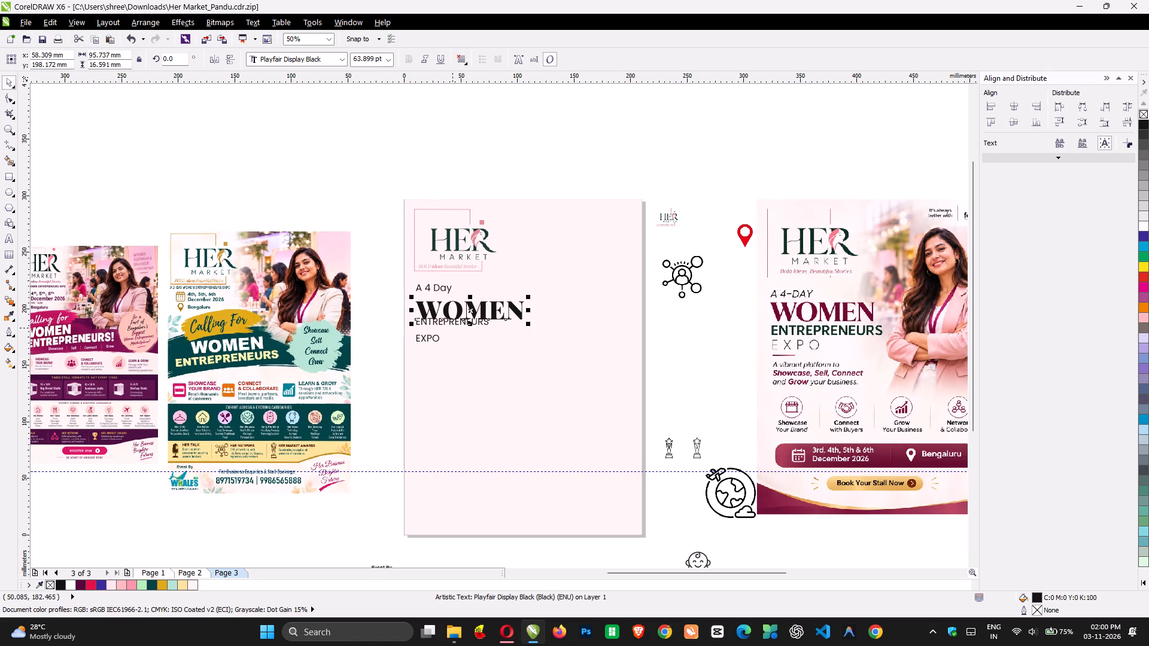
Move the ENTREPRENEURS and EXPO lines slightly down to clear the enlarged WOMEN line.
{"action": "left_click", "coordinate": [435, 324]}
{"action": "left_click_drag", "start_coordinate": [435, 324], "coordinate": [440, 331]}
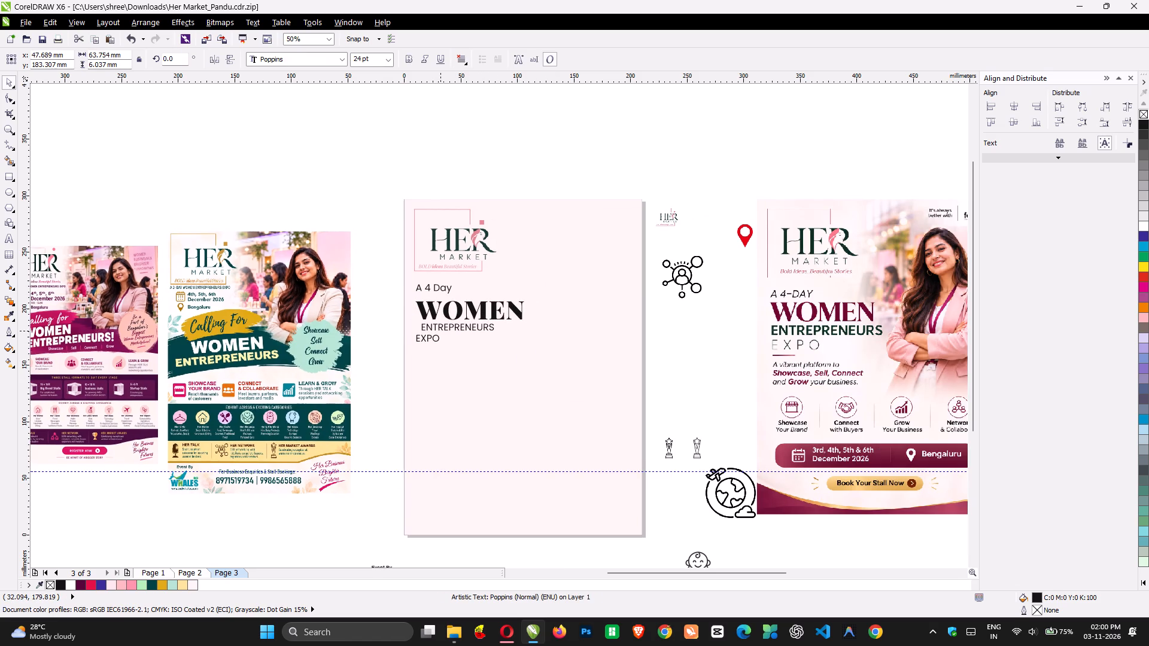
{"action": "left_click_drag", "start_coordinate": [440, 331], "coordinate": [440, 331]}
{"action": "left_click", "coordinate": [430, 341]}
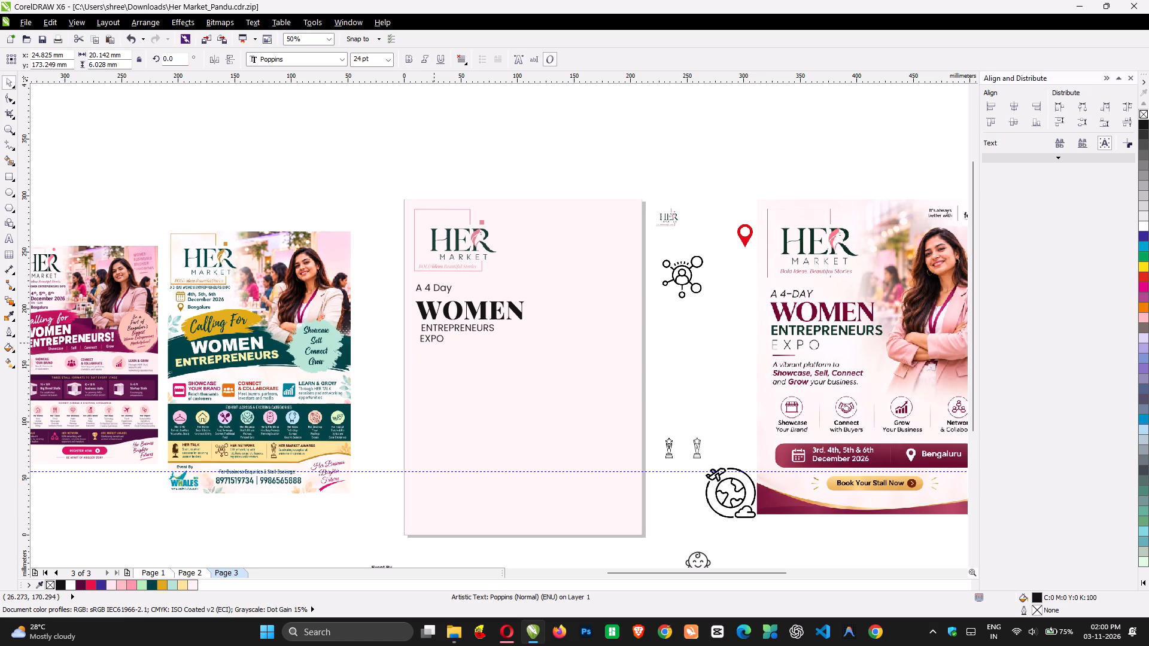
Left-align the four heading lines and distribute them with equal vertical spacing.
{"action": "left_click_drag", "start_coordinate": [393, 279], "coordinate": [434, 300]}
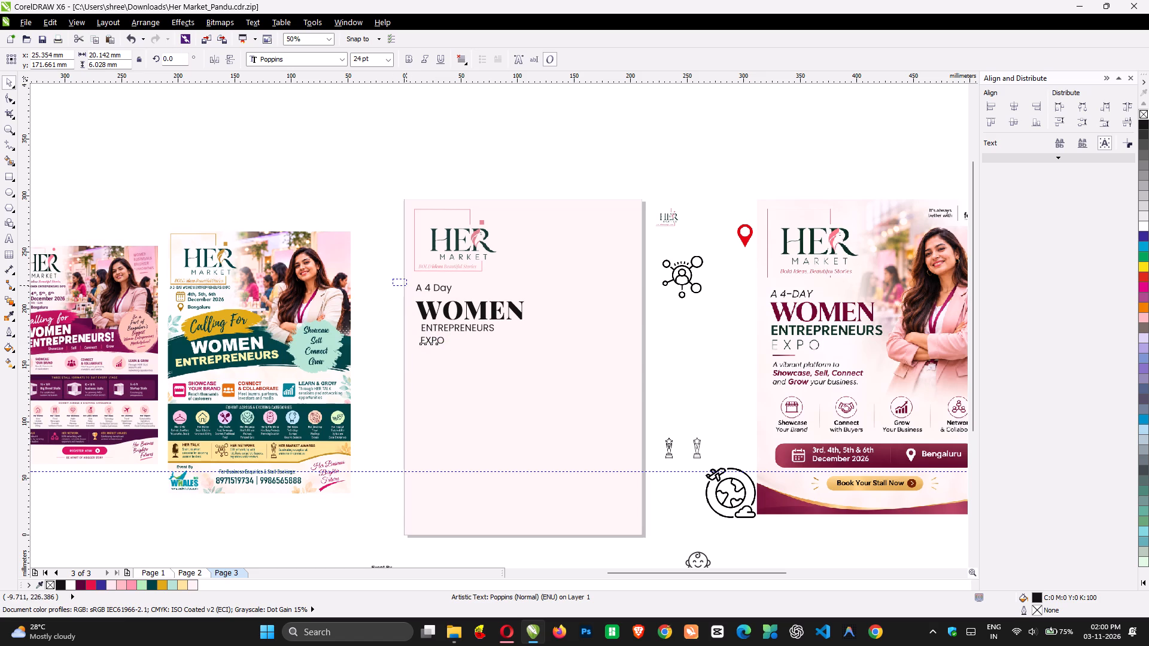
{"action": "left_click_drag", "start_coordinate": [434, 300], "coordinate": [577, 373]}
{"action": "key", "text": "l"}
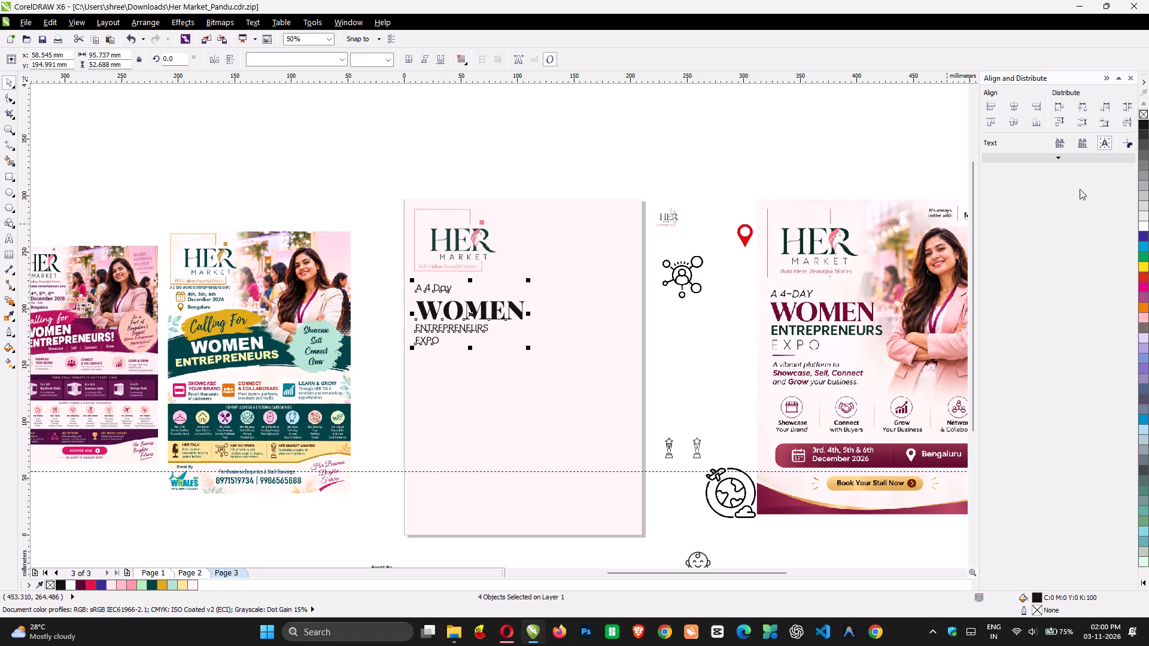
{"action": "left_click", "coordinate": [1128, 122]}
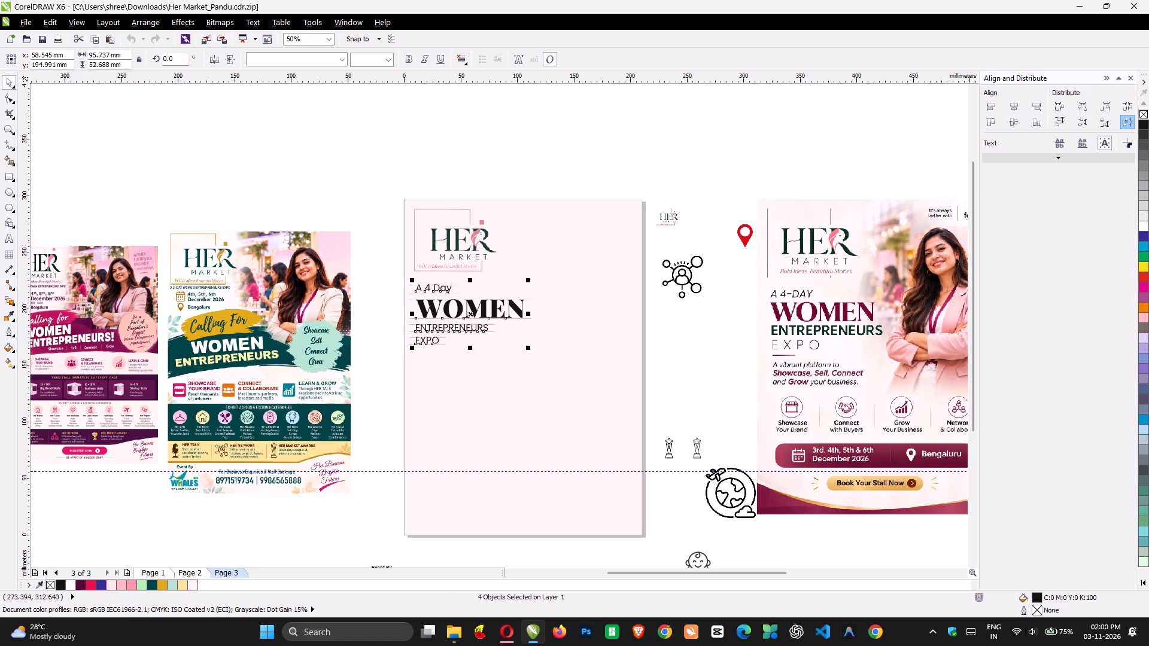
{"action": "left_click", "coordinate": [701, 151]}
Enlarge the ENTREPRENEURS and EXPO lines to about 34 pt and the A 4 Day line to about 30 pt.
{"action": "left_click_drag", "start_coordinate": [394, 319], "coordinate": [528, 370]}
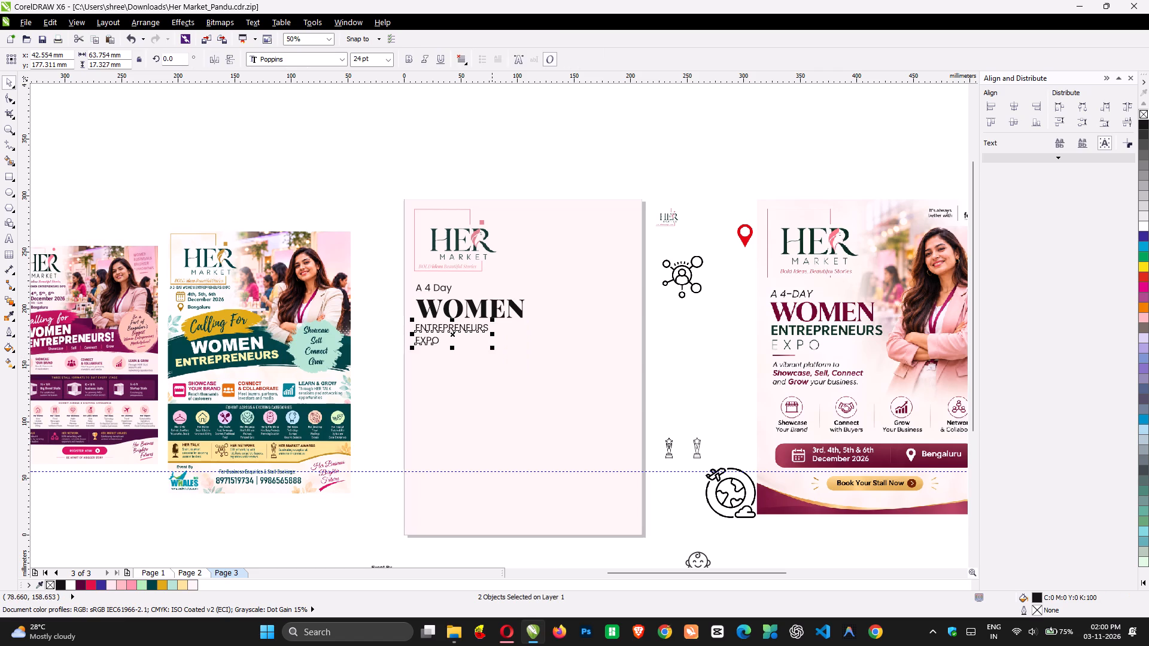
{"action": "left_click_drag", "start_coordinate": [492, 348], "coordinate": [523, 359]}
{"action": "left_click", "coordinate": [378, 357]}
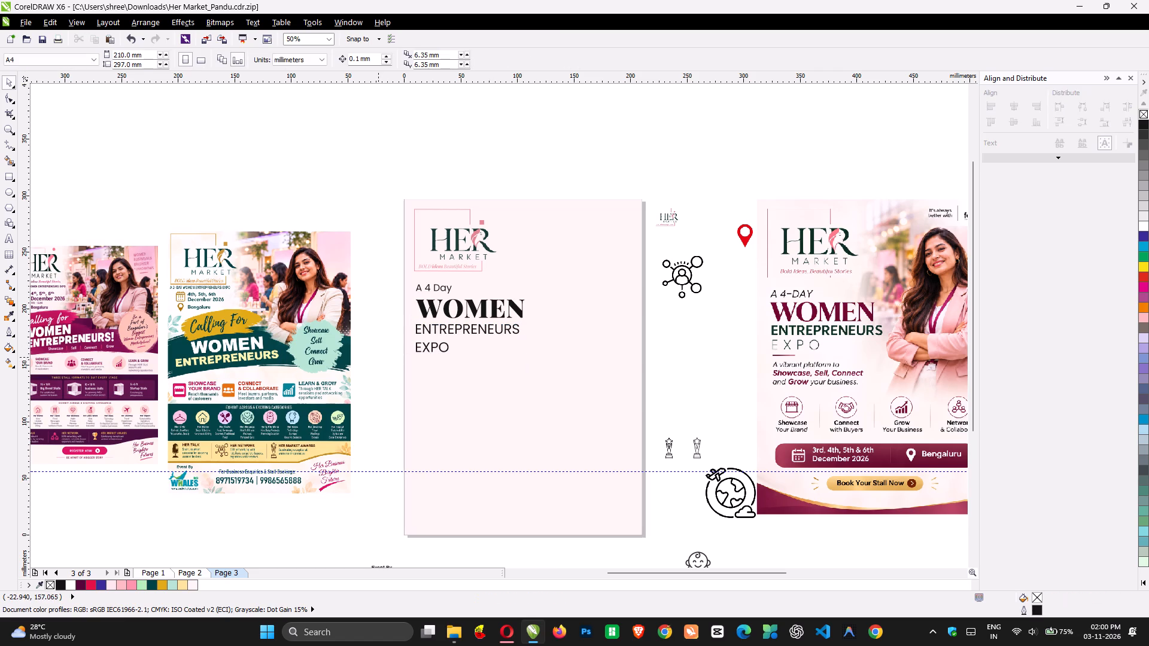
{"action": "left_click_drag", "start_coordinate": [385, 277], "coordinate": [470, 306]}
{"action": "left_click_drag", "start_coordinate": [454, 298], "coordinate": [464, 301]}
Left-align the four resized heading lines and distribute them with equal vertical spacing.
{"action": "left_click_drag", "start_coordinate": [384, 277], "coordinate": [574, 389]}
{"action": "type", "text": "llll"}
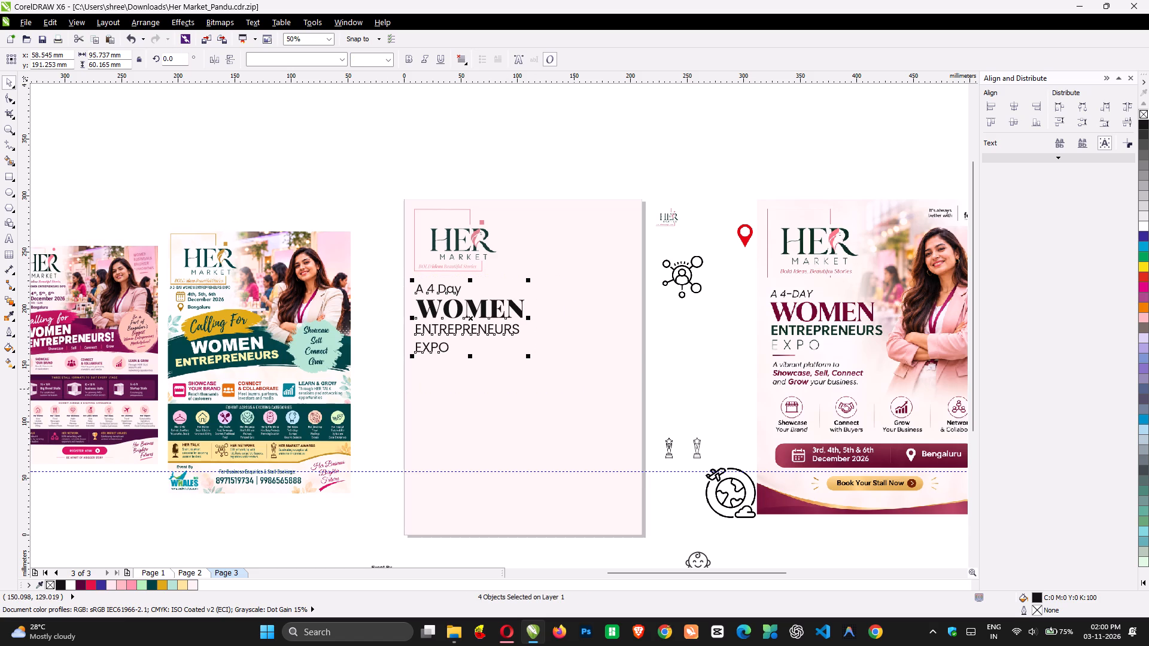
{"action": "left_click", "coordinate": [1126, 123]}
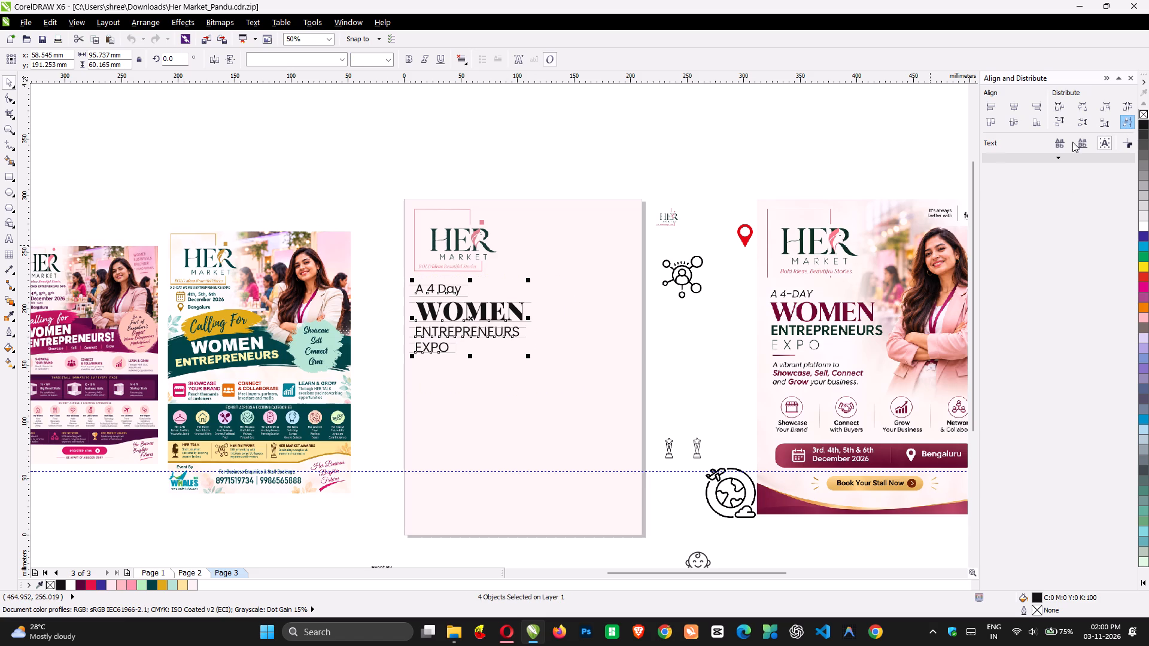
{"action": "left_click", "coordinate": [668, 393]}
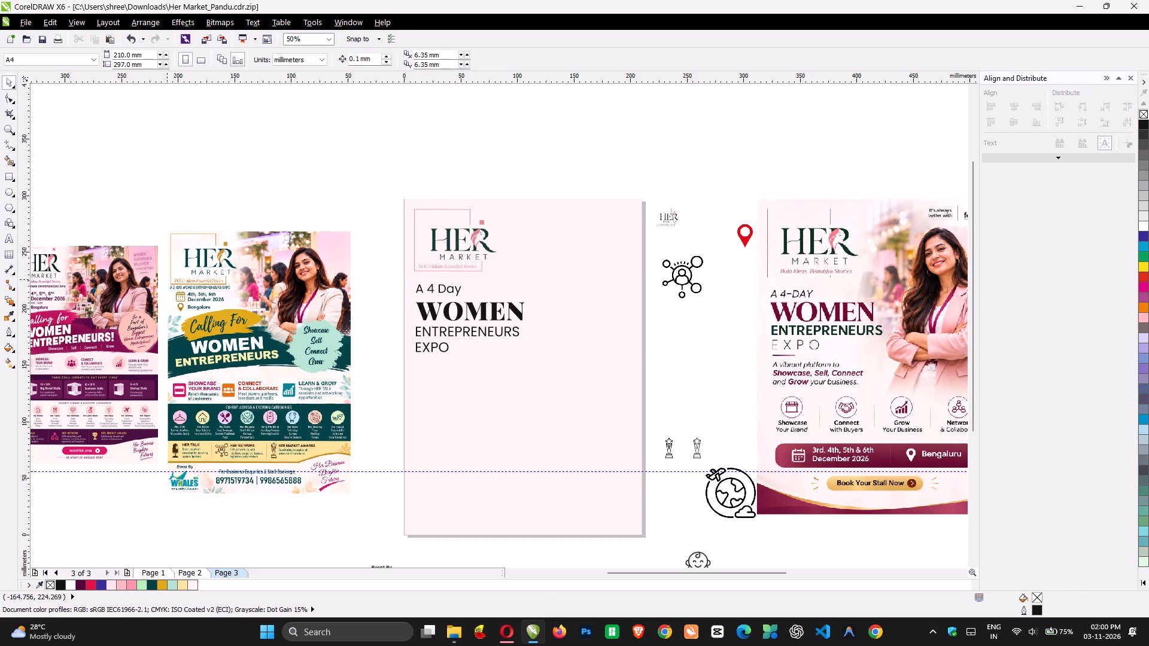
Sample the maroon #720733 from the reference poster's WOMEN text and fill the WOMEN line with it.
{"action": "left_click", "coordinate": [6, 319]}
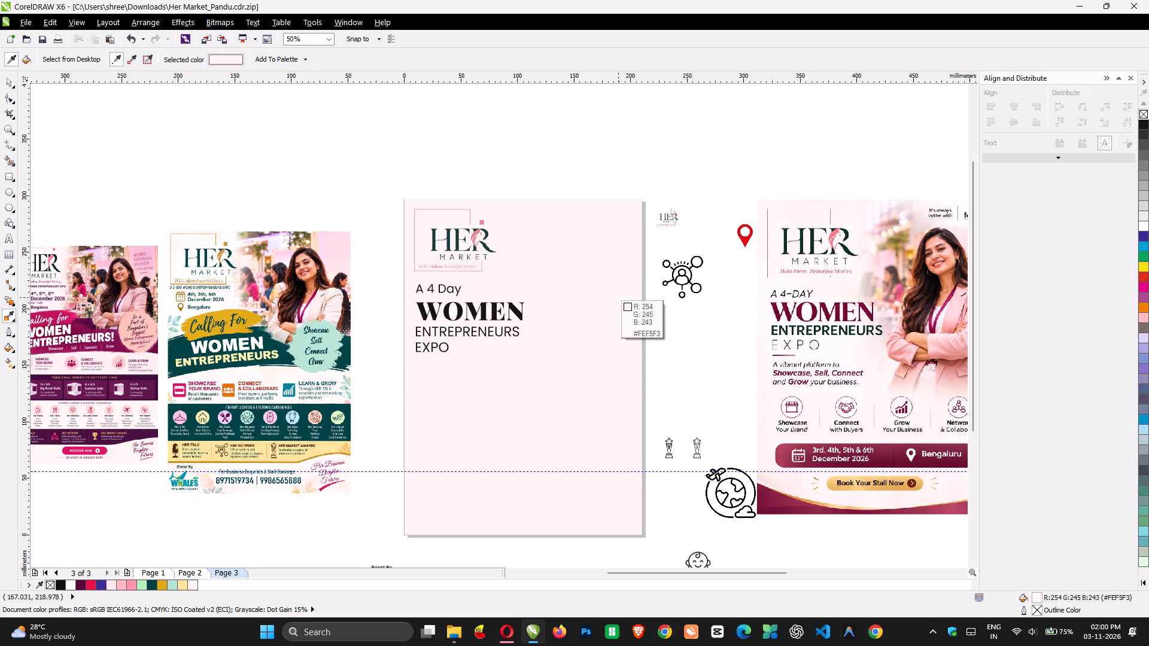
{"action": "left_click", "coordinate": [788, 311]}
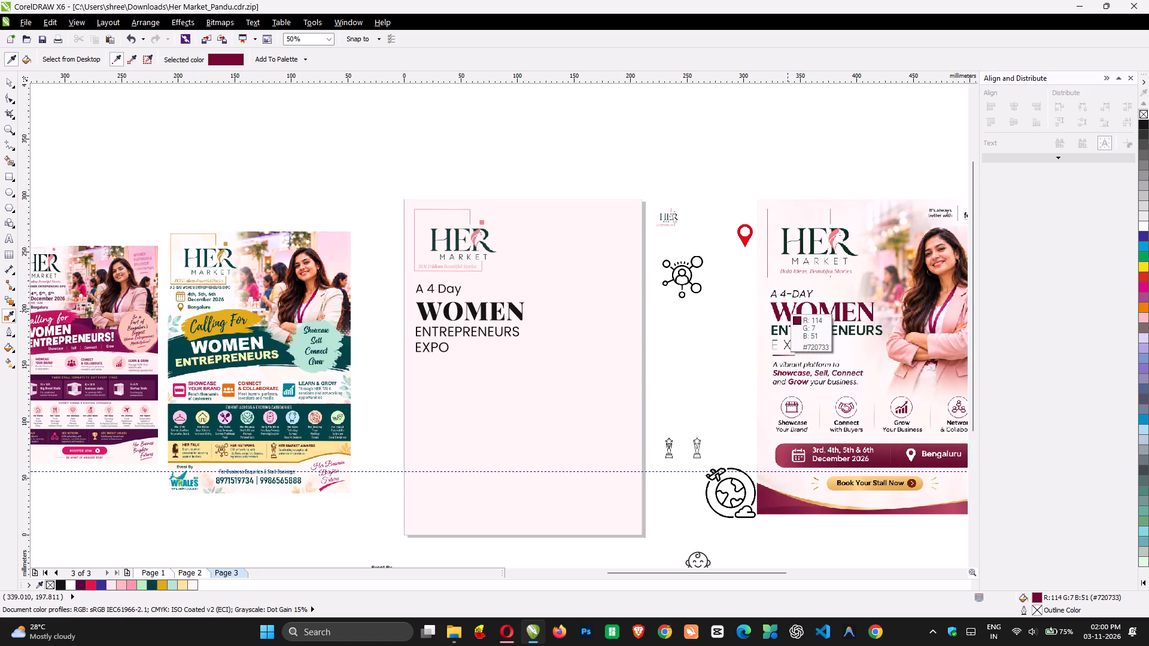
{"action": "left_click", "coordinate": [424, 313]}
{"action": "key", "text": "space"}
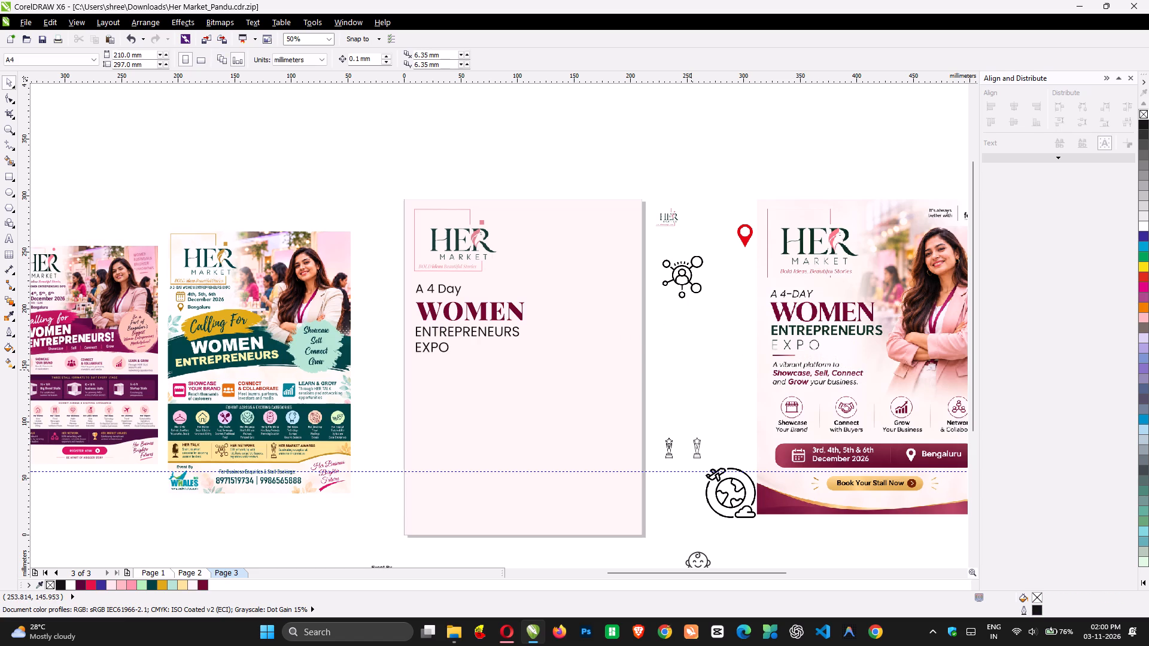
Make the ENTREPRENEURS line bold in Poppins.
{"action": "left_click", "coordinate": [476, 329]}
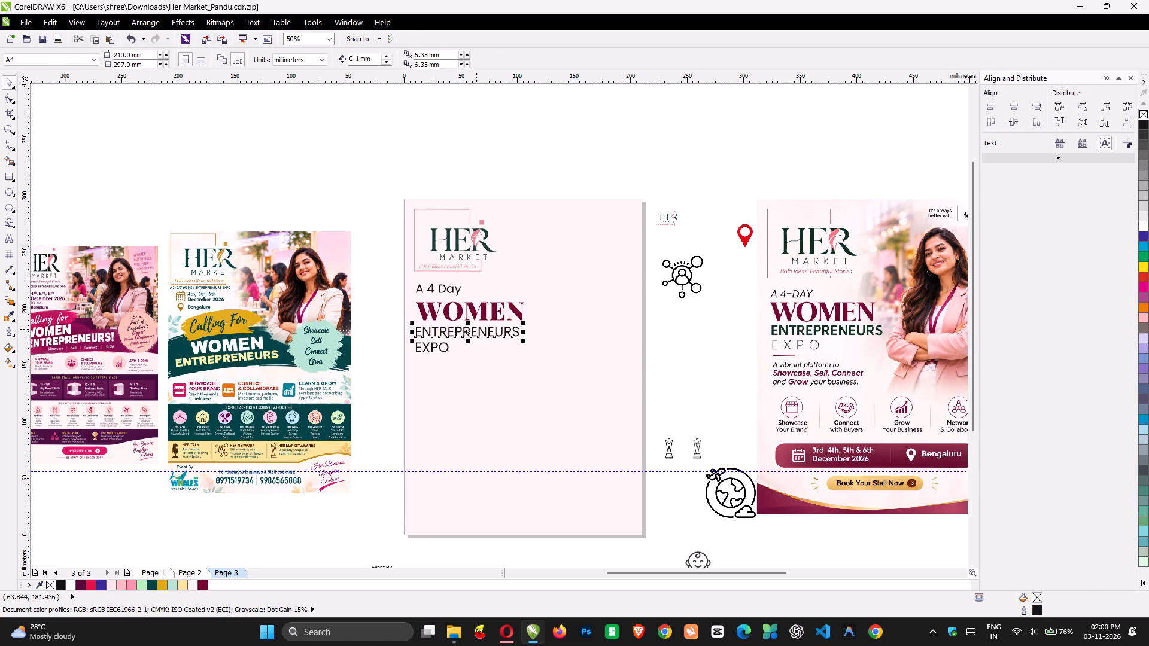
{"action": "left_click", "coordinate": [407, 57]}
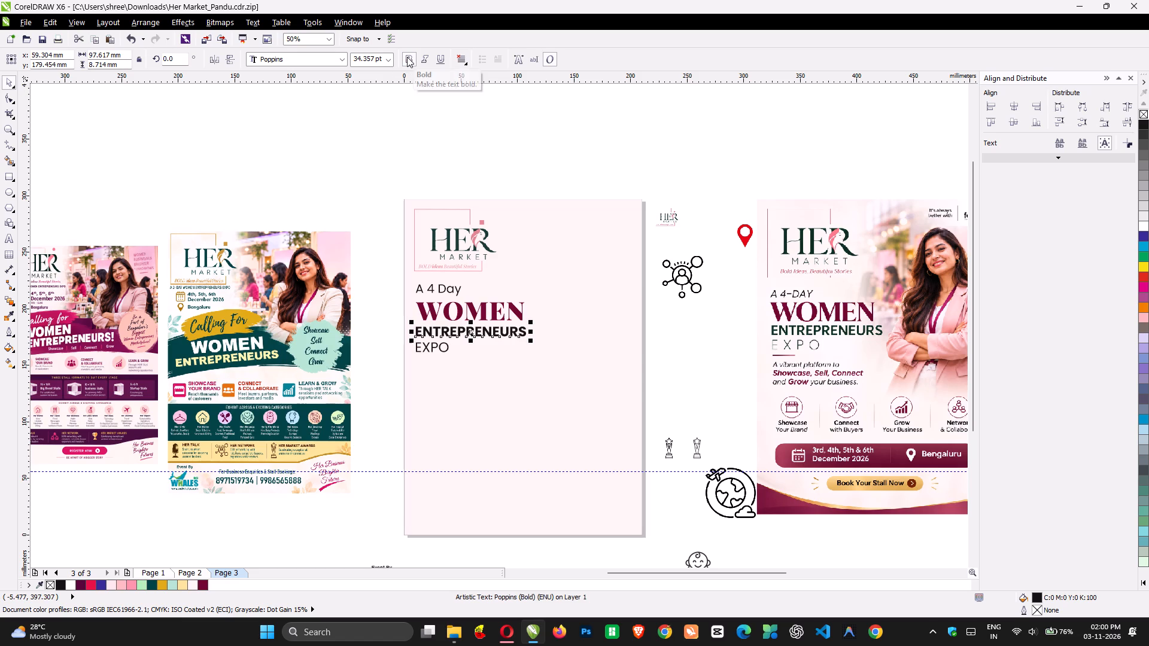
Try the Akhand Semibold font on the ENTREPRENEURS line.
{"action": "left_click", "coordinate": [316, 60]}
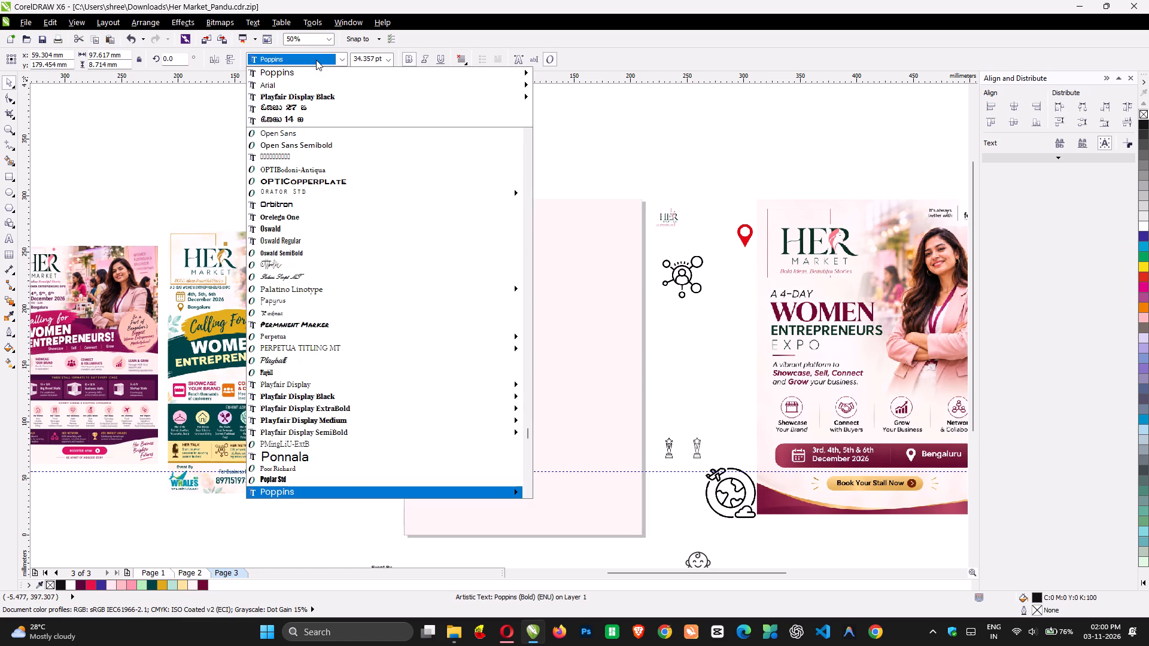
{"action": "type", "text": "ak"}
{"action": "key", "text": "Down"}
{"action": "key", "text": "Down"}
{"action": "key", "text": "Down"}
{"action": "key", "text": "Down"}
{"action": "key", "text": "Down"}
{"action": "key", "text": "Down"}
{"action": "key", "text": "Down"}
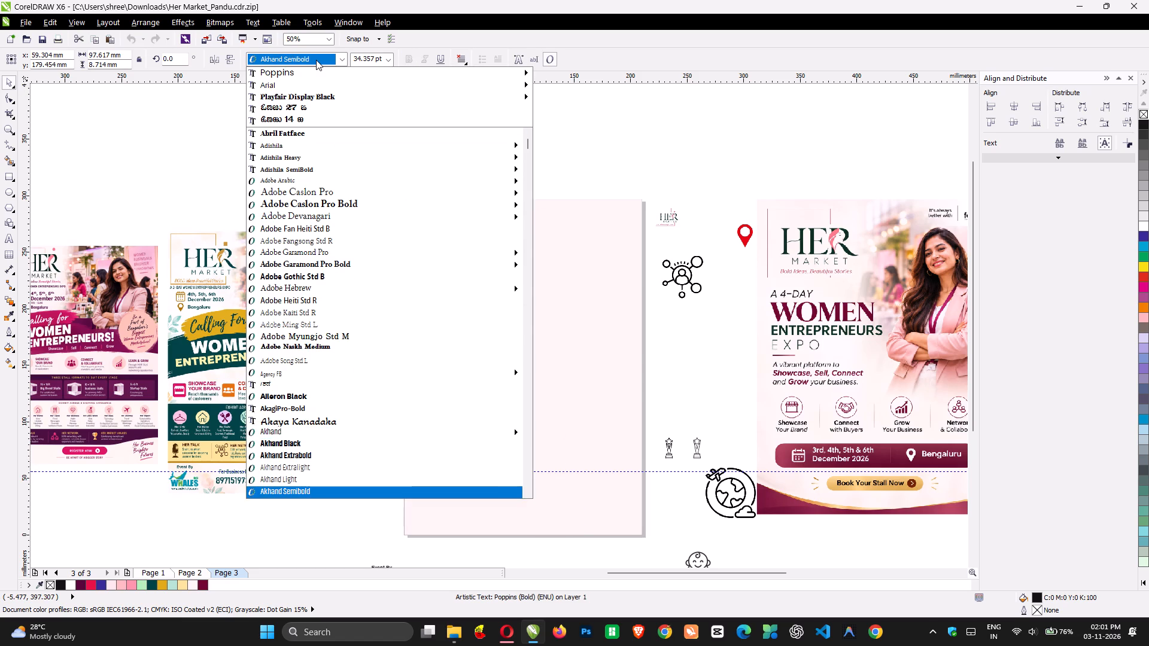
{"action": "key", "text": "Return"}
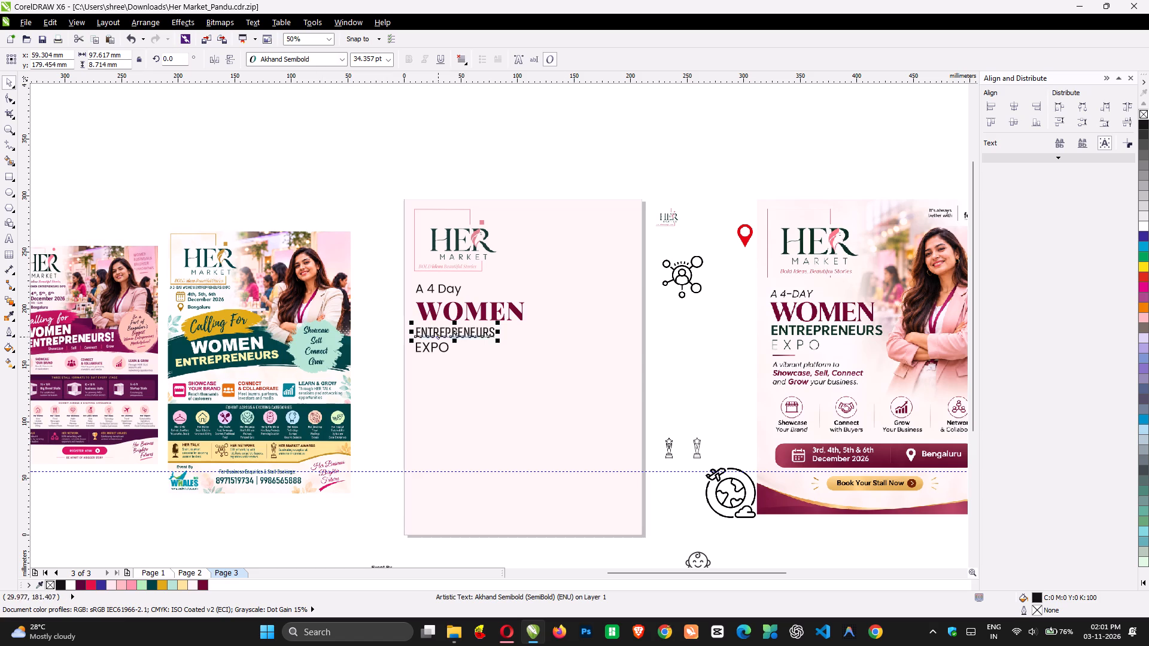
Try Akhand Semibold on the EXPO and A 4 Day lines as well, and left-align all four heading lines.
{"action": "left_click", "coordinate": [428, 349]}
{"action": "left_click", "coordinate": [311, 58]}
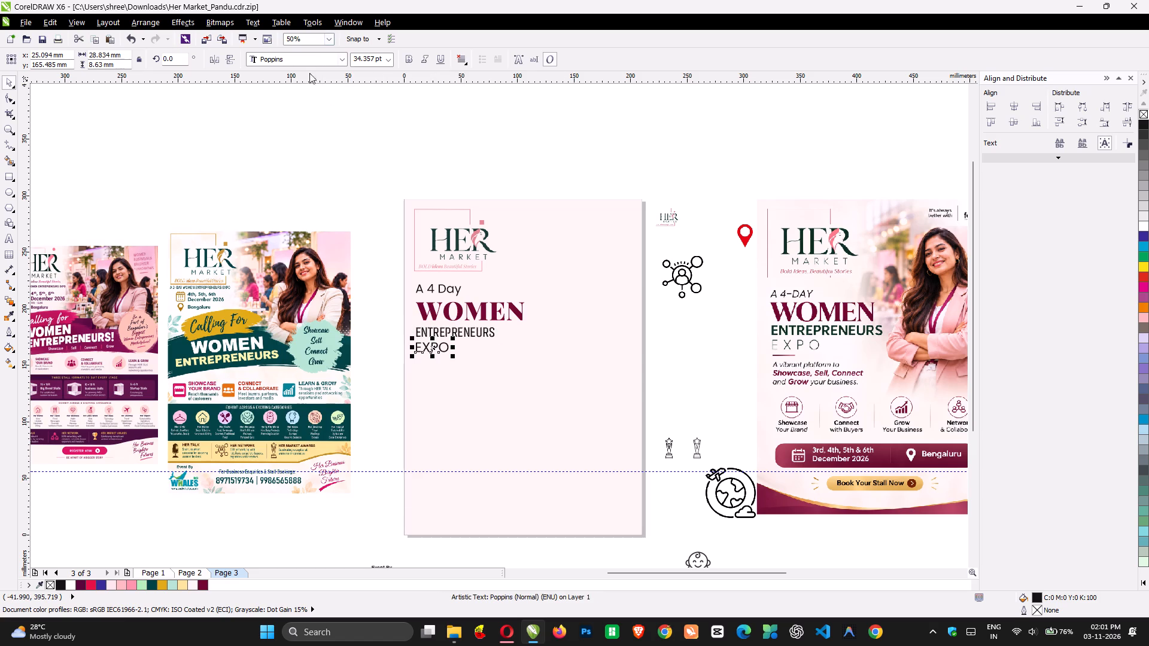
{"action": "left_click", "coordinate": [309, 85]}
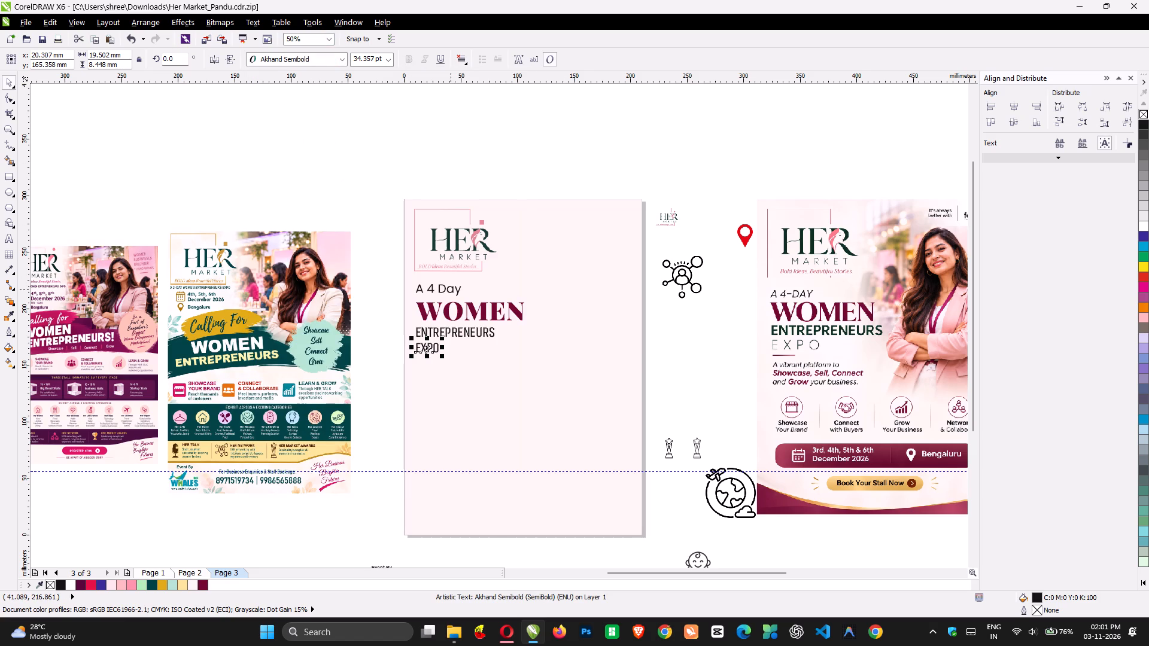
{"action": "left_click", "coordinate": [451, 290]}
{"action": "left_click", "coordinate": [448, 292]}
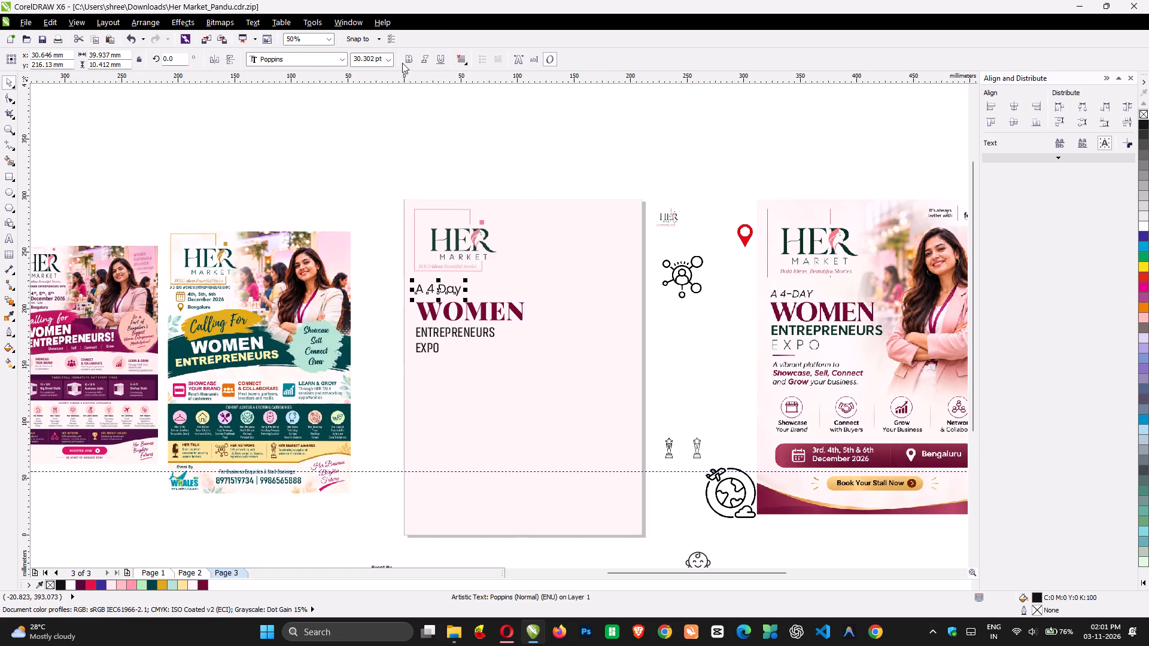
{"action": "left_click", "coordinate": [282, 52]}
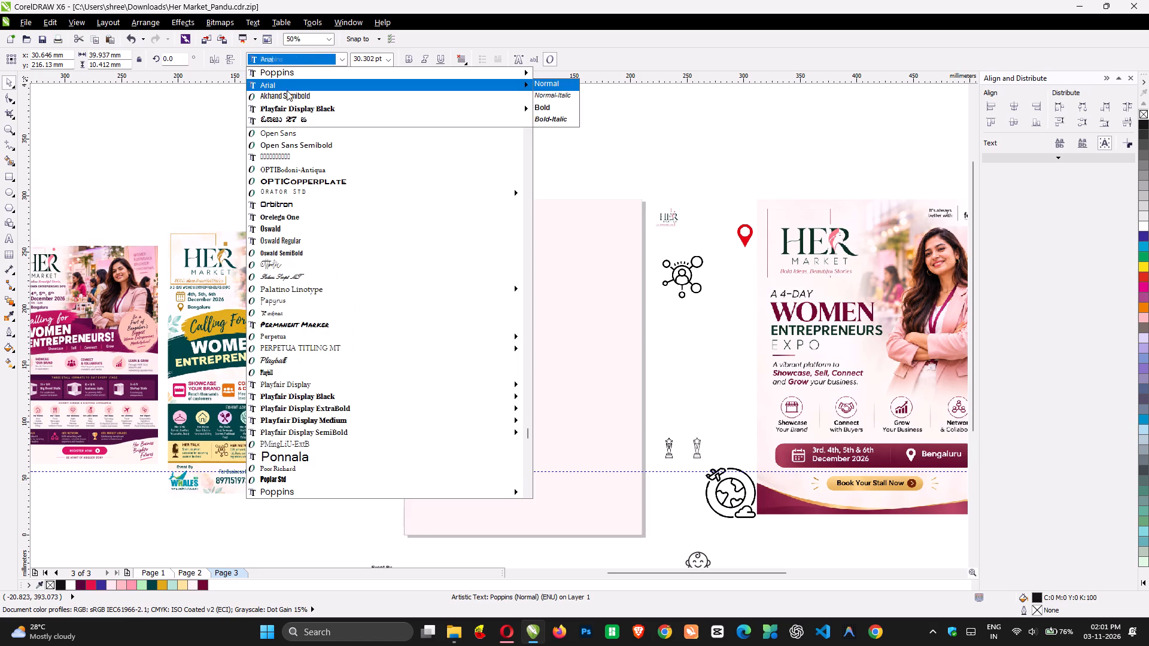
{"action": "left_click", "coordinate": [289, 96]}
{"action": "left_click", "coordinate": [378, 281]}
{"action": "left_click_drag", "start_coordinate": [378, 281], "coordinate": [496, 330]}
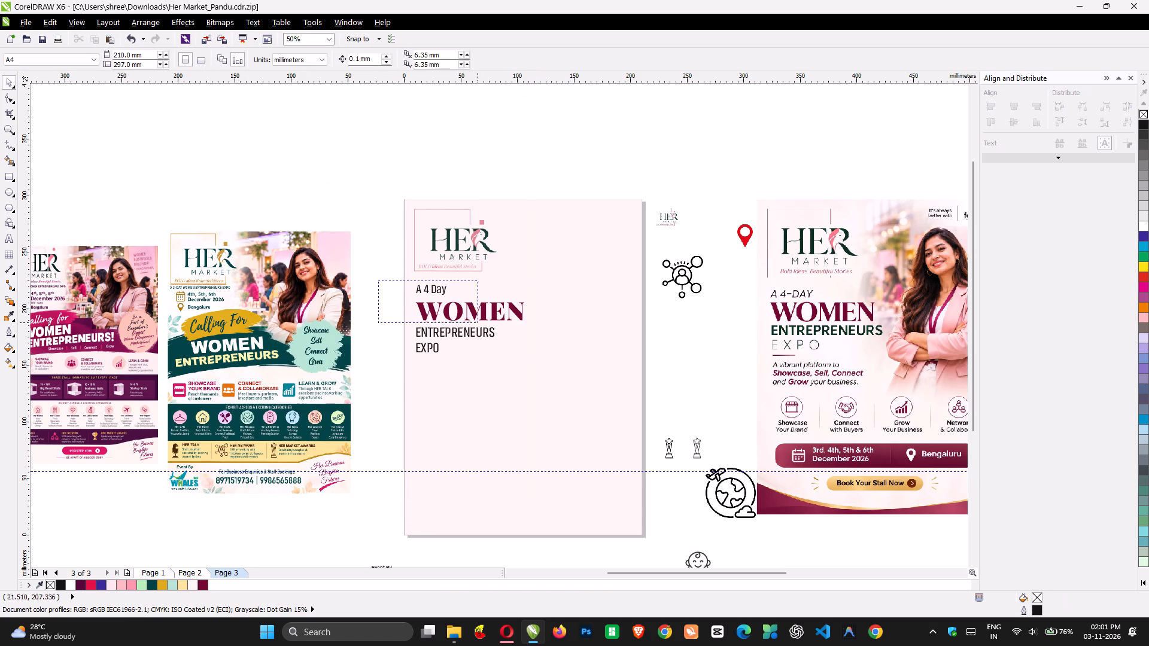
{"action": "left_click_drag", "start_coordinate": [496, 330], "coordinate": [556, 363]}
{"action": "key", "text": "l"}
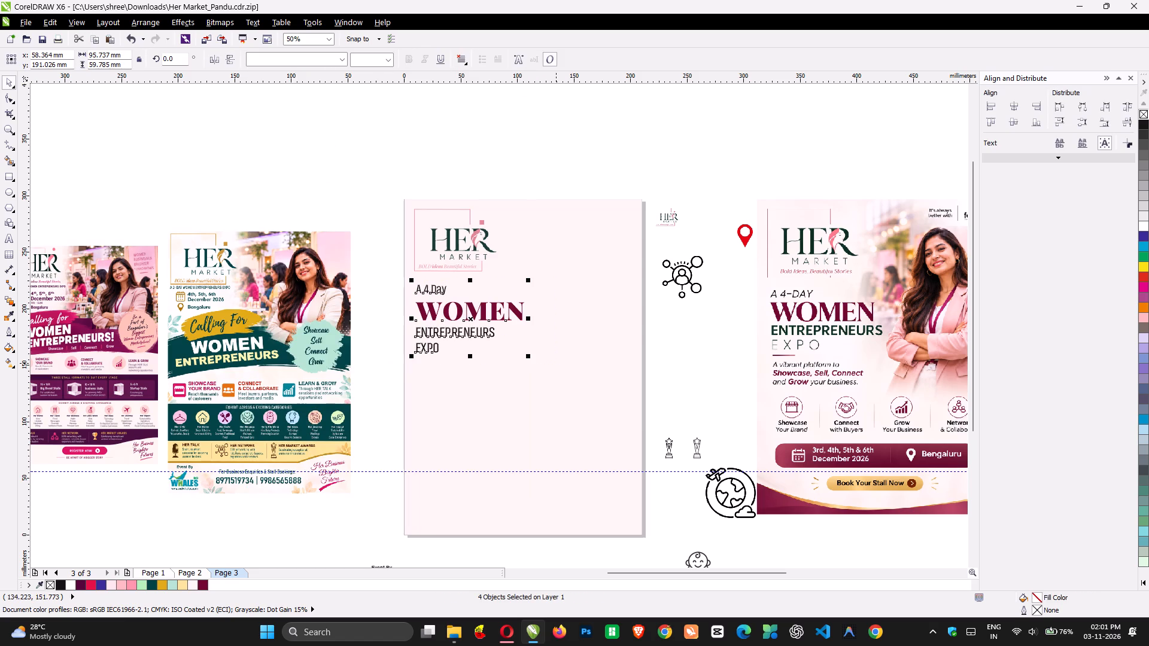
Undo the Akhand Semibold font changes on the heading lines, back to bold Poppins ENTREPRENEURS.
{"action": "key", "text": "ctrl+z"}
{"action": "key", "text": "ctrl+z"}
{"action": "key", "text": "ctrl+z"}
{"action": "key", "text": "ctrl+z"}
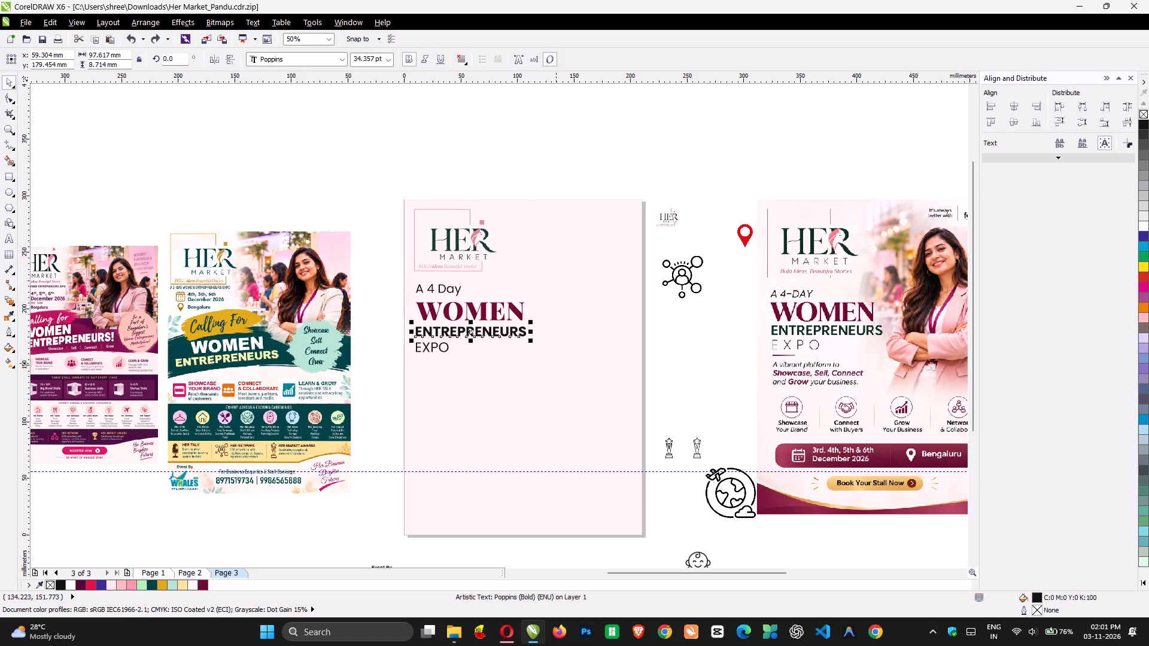
Italicise the A 4 Day, ENTREPRENEURS and EXPO lines together.
{"action": "left_click", "coordinate": [448, 344], "text": "shift"}
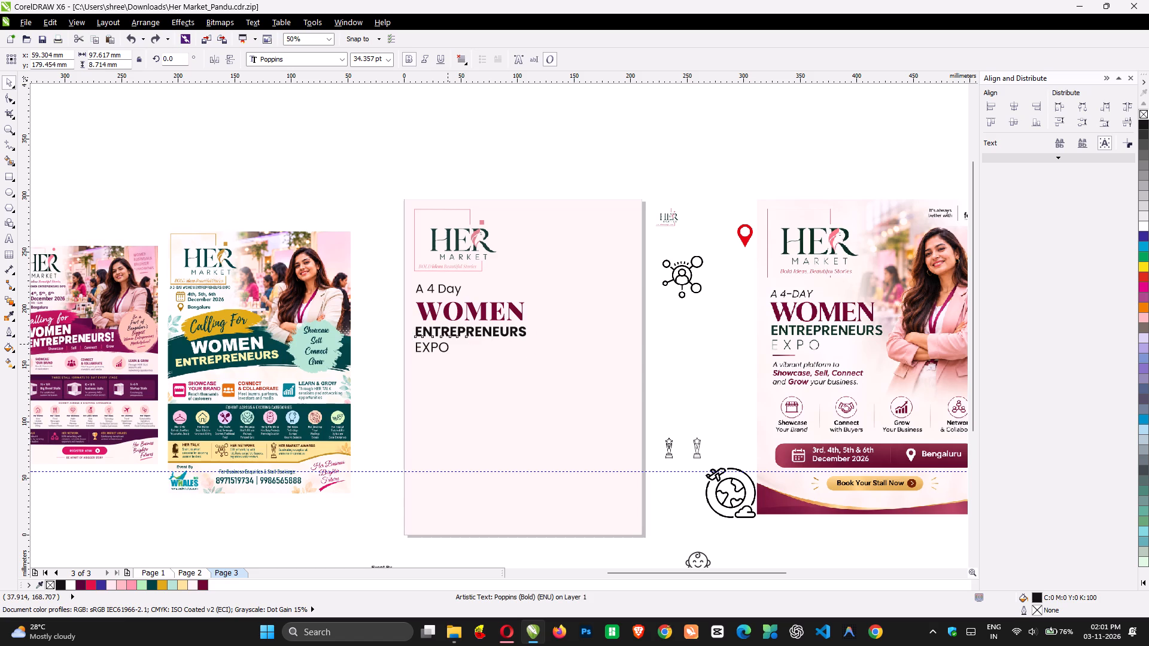
{"action": "left_click", "coordinate": [445, 286], "text": "shift"}
{"action": "left_click", "coordinate": [421, 61]}
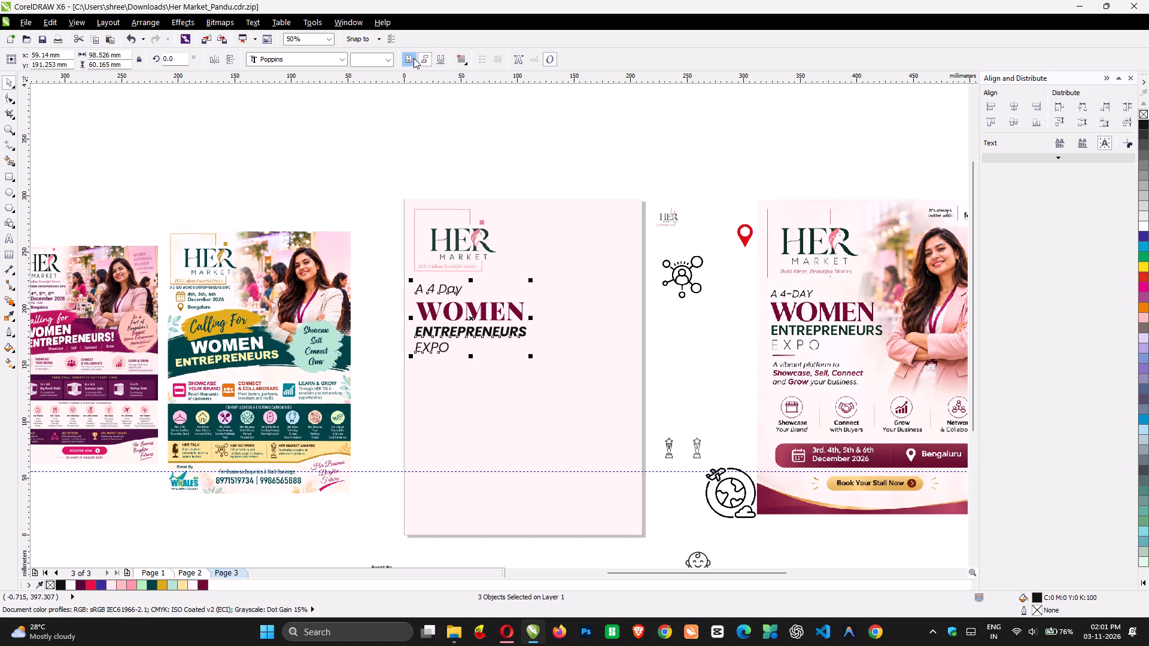
{"action": "left_click", "coordinate": [363, 166]}
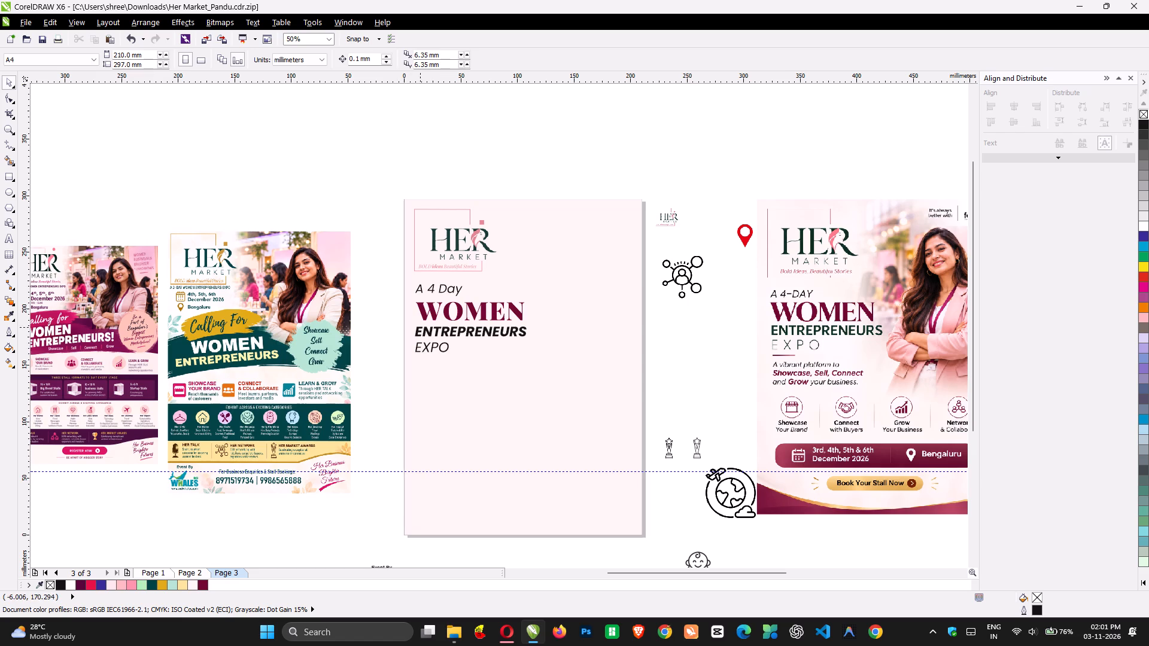
Duplicate the A 4 Day line straight below EXPO and shrink the copy to about 21 pt.
{"action": "left_click", "coordinate": [442, 292]}
{"action": "key", "text": "ctrl+c"}
{"action": "key", "text": "ctrl+v"}
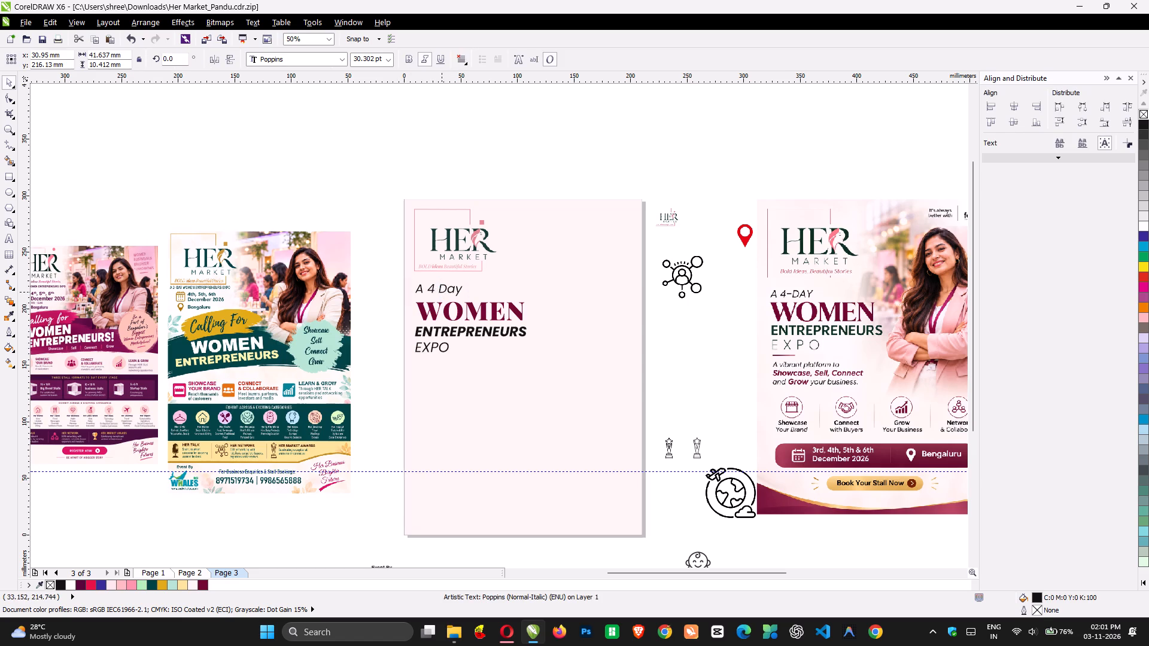
{"action": "left_click_drag", "start_coordinate": [442, 292], "coordinate": [450, 377]}
{"action": "left_click_drag", "start_coordinate": [450, 377], "coordinate": [449, 374]}
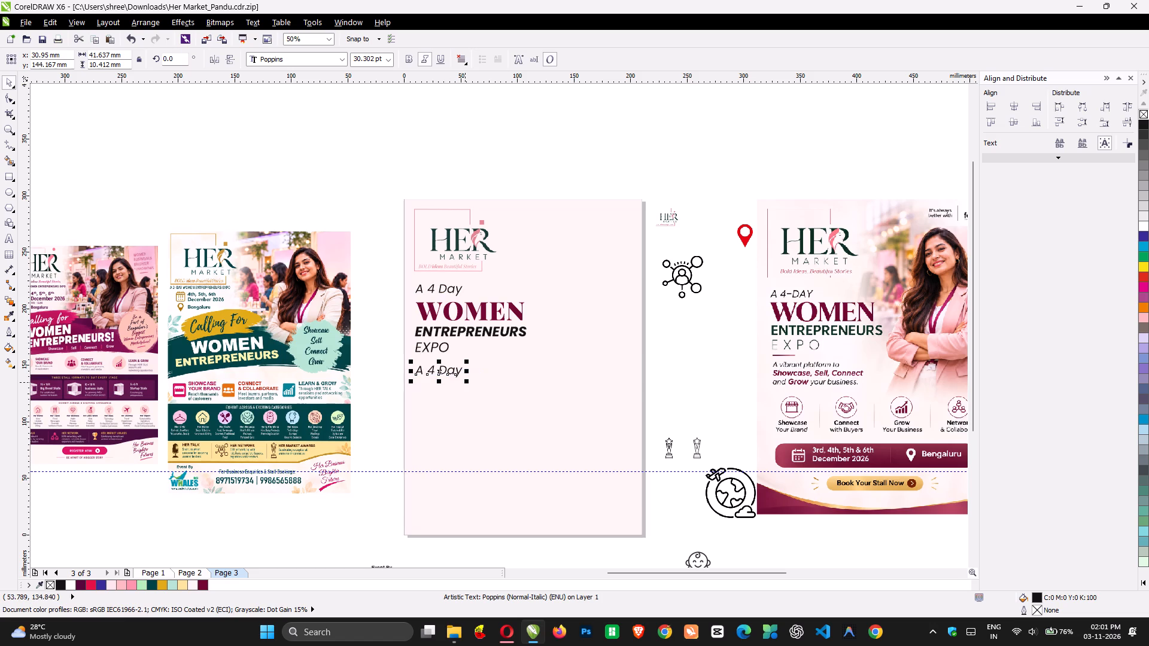
{"action": "left_click_drag", "start_coordinate": [465, 382], "coordinate": [451, 394]}
Change the copied line's wording to "A Vibrant platform to".
{"action": "key", "text": "F8"}
{"action": "key", "text": "ctrl+a"}
{"action": "key", "text": "Right"}
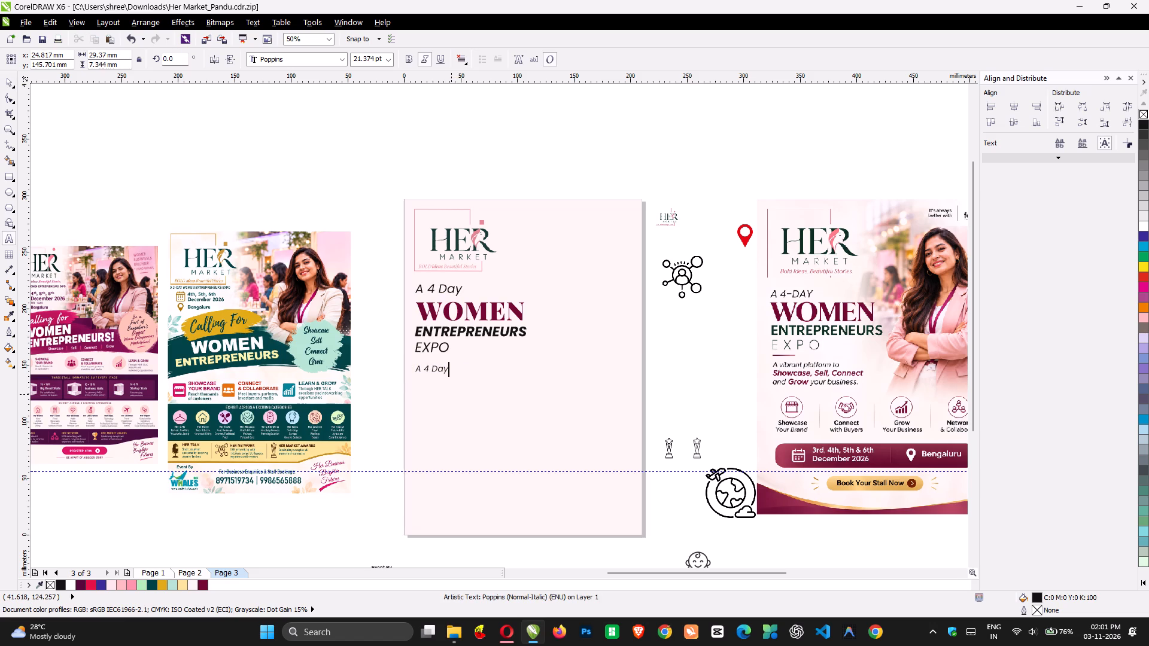
{"action": "key", "text": "shift+Left"}
{"action": "key", "text": "shift+Left"}
{"action": "key", "text": "shift+Left"}
{"action": "key", "text": "shift+Left"}
{"action": "key", "text": "shift+Left"}
{"action": "key", "text": "shift+v"}
{"action": "type", "text": "ib"}
{"action": "type", "text": "rant"}
{"action": "key", "text": "space"}
{"action": "type", "text": "platform to"}
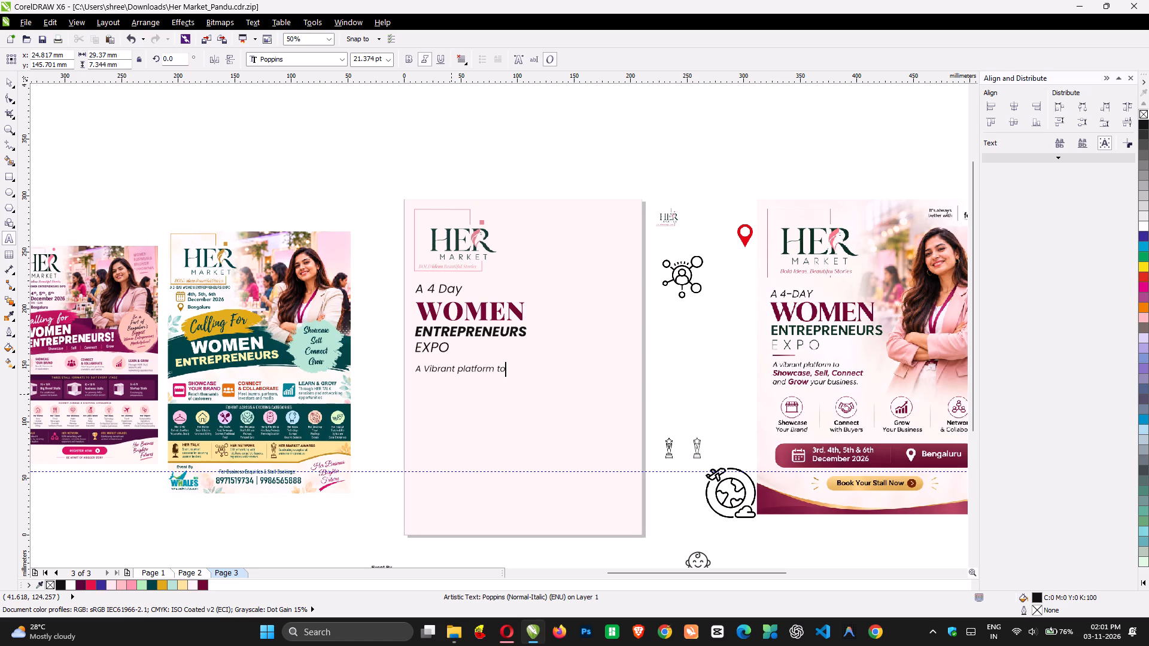
Add a second line reading "Showcase, Sell & Connect" to the tagline text.
{"action": "key", "text": "Return"}
{"action": "key", "text": "shift+s"}
{"action": "type", "text": "howcase,"}
{"action": "type", "text": "Se"}
{"action": "key", "text": "BackSpace"}
{"action": "key", "text": "BackSpace"}
{"action": "key", "text": "space"}
{"action": "type", "text": "Sell,"}
{"action": "key", "text": "space"}
{"action": "key", "text": "BackSpace"}
{"action": "key", "text": "BackSpace"}
{"action": "key", "text": "space"}
{"action": "type", "text": "& Connect"}
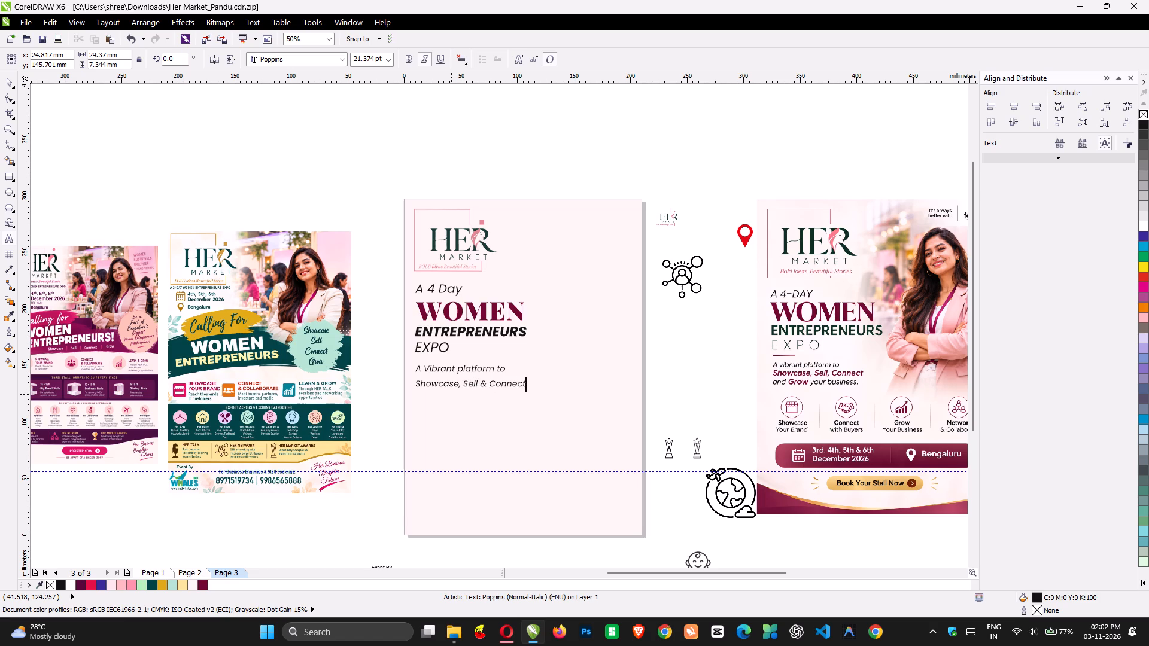
Add a third line reading "and Grow your business." to the tagline text.
{"action": "key", "text": "Return"}
{"action": "type", "text": "and"}
{"action": "key", "text": "space"}
{"action": "type", "text": "Grow"}
{"action": "key", "text": "space"}
{"action": "type", "text": "your Business."}
{"action": "key", "text": "ctrl+Left"}
{"action": "key", "text": "shift+Right"}
{"action": "key", "text": "b"}
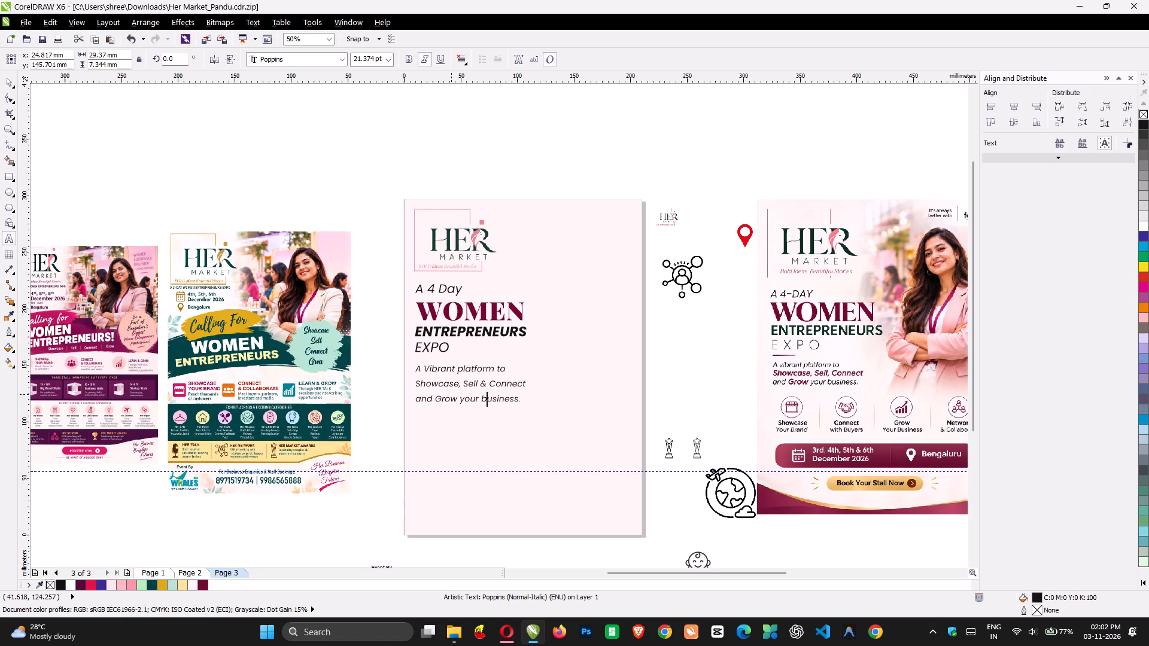
Tighten the tagline's line spacing until the three-line block is about 27.5 mm tall.
{"action": "left_click", "coordinate": [11, 100]}
{"action": "left_click_drag", "start_coordinate": [411, 410], "coordinate": [409, 394]}
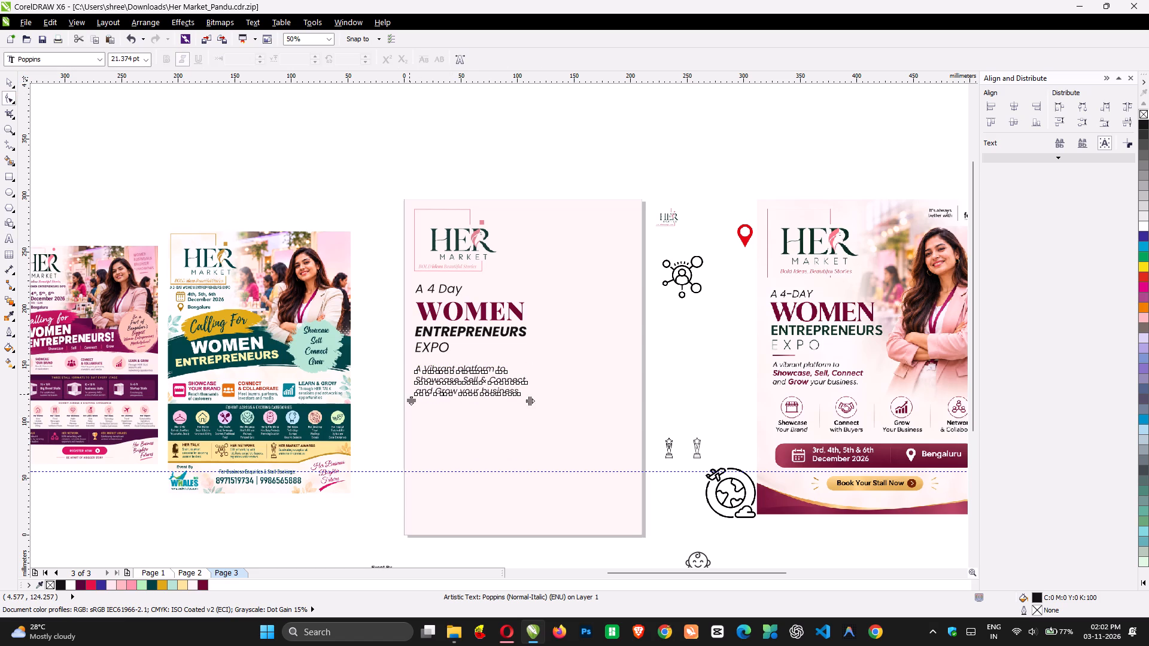
{"action": "key", "text": "space"}
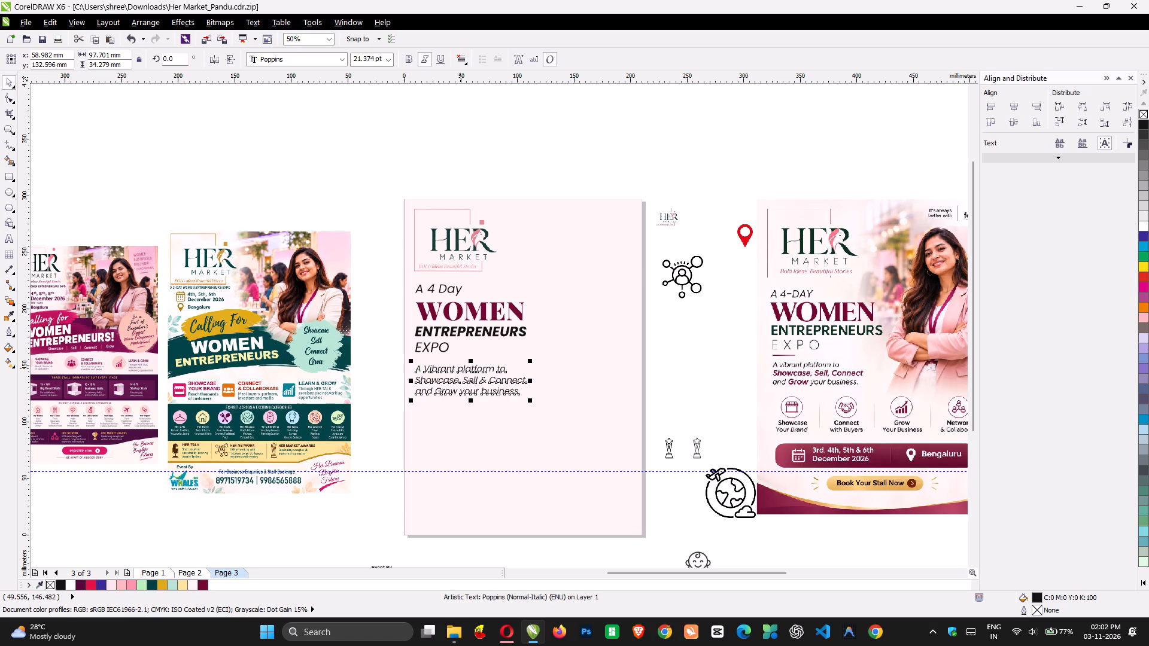
Make "Showcase, Sell & Connect" and the word "Grow" in the tagline bold and dark maroon (#720733).
{"action": "double_click", "coordinate": [460, 368]}
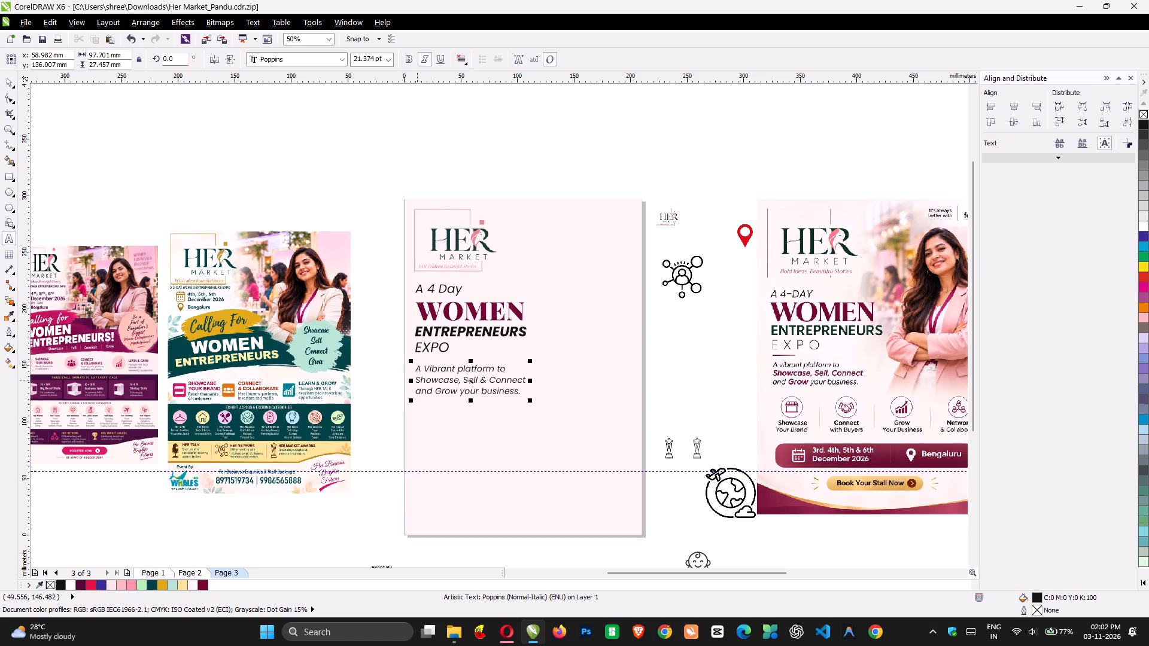
{"action": "left_click_drag", "start_coordinate": [417, 380], "coordinate": [530, 388]}
{"action": "key", "text": "ctrl+b"}
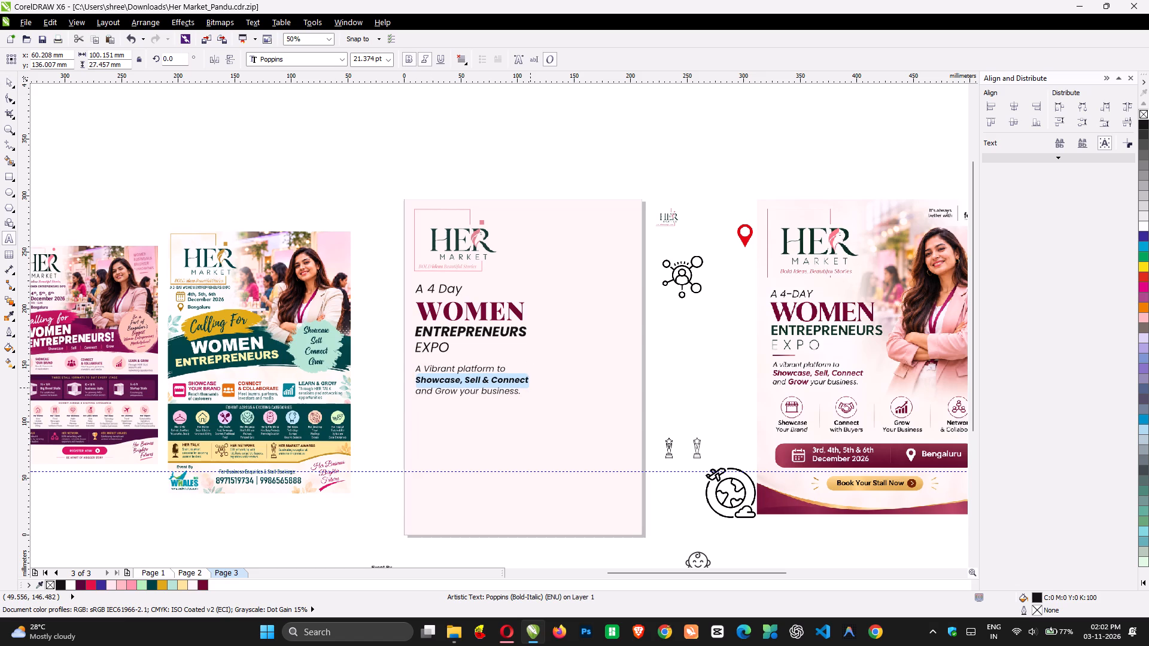
{"action": "left_click", "coordinate": [203, 584]}
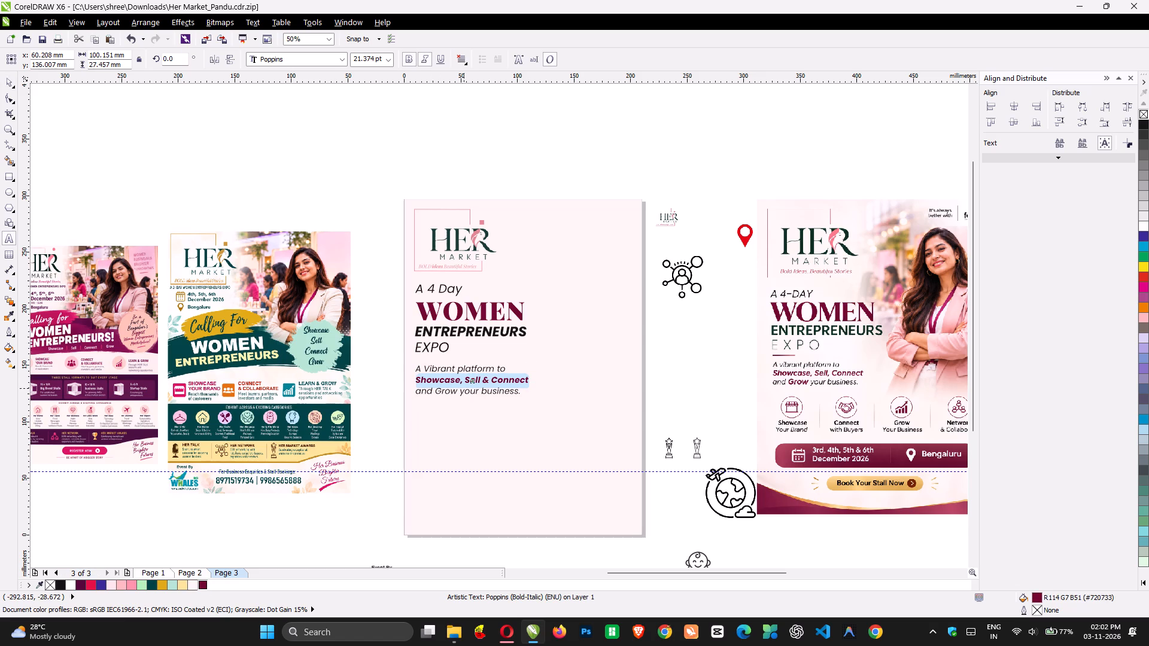
{"action": "left_click_drag", "start_coordinate": [437, 392], "coordinate": [456, 389]}
{"action": "key", "text": "ctrl+b"}
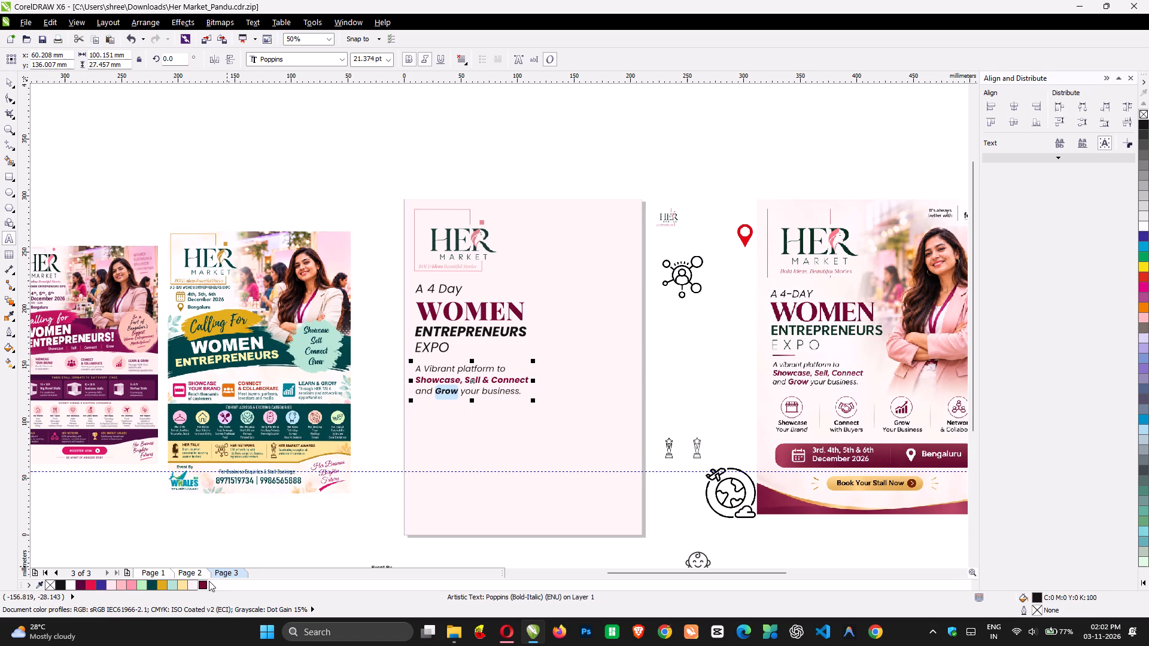
{"action": "left_click", "coordinate": [201, 586]}
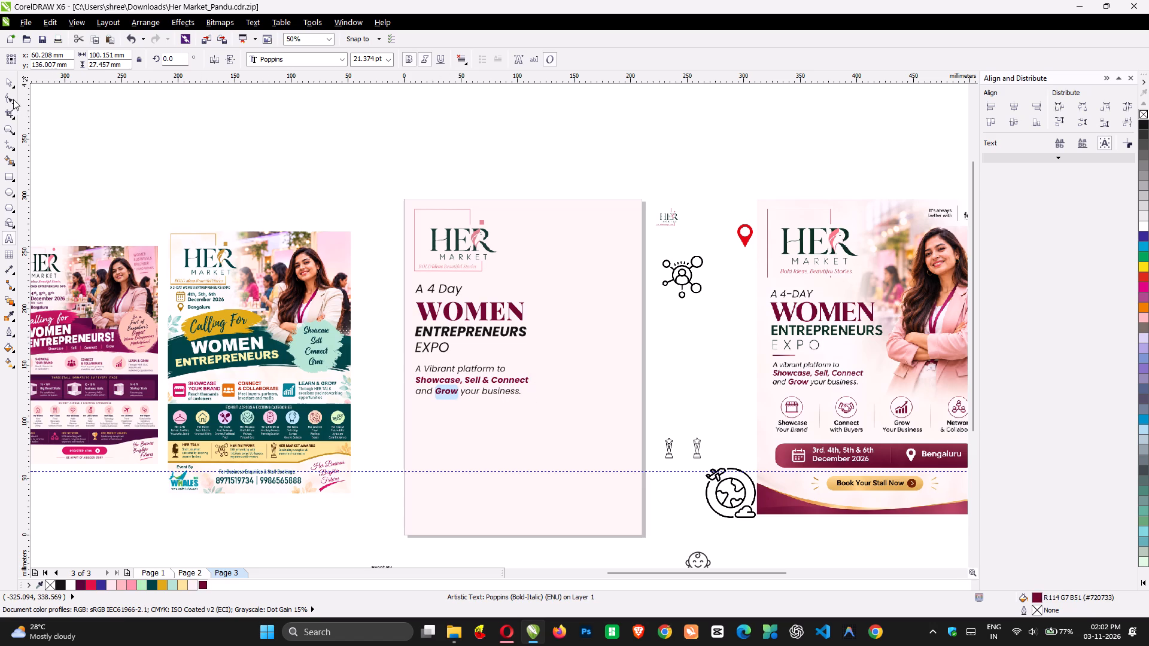
{"action": "left_click", "coordinate": [4, 79]}
Left-align the four heading lines and the tagline with one another.
{"action": "left_click_drag", "start_coordinate": [393, 277], "coordinate": [651, 418]}
{"action": "key", "text": "l"}
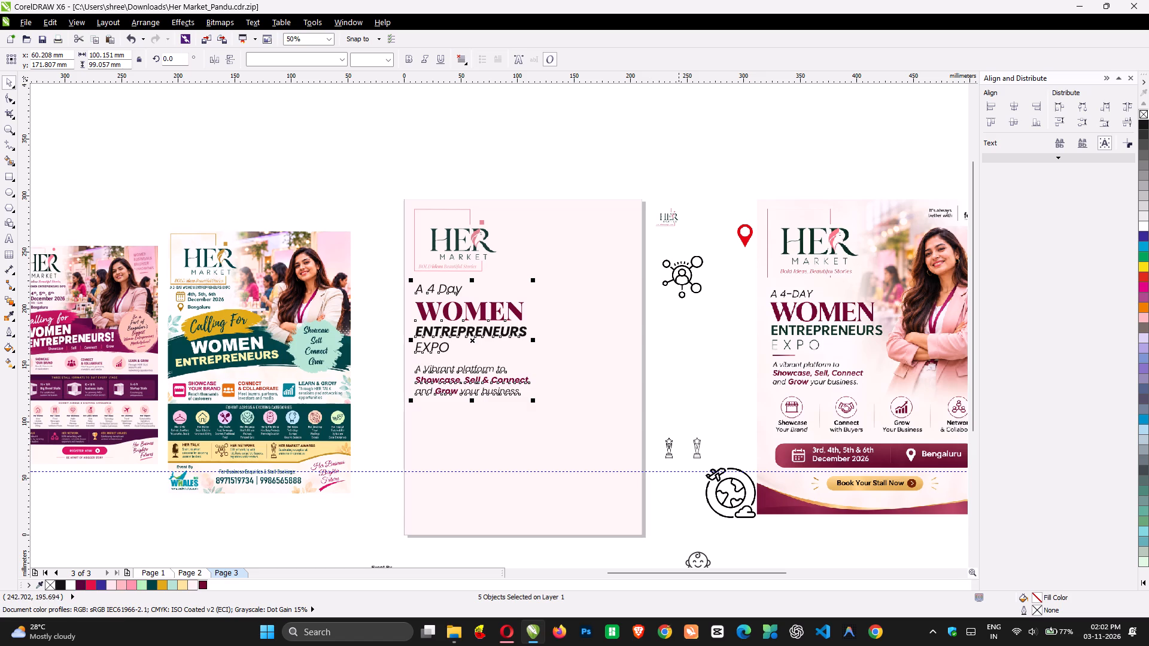
{"action": "left_click", "coordinate": [679, 309]}
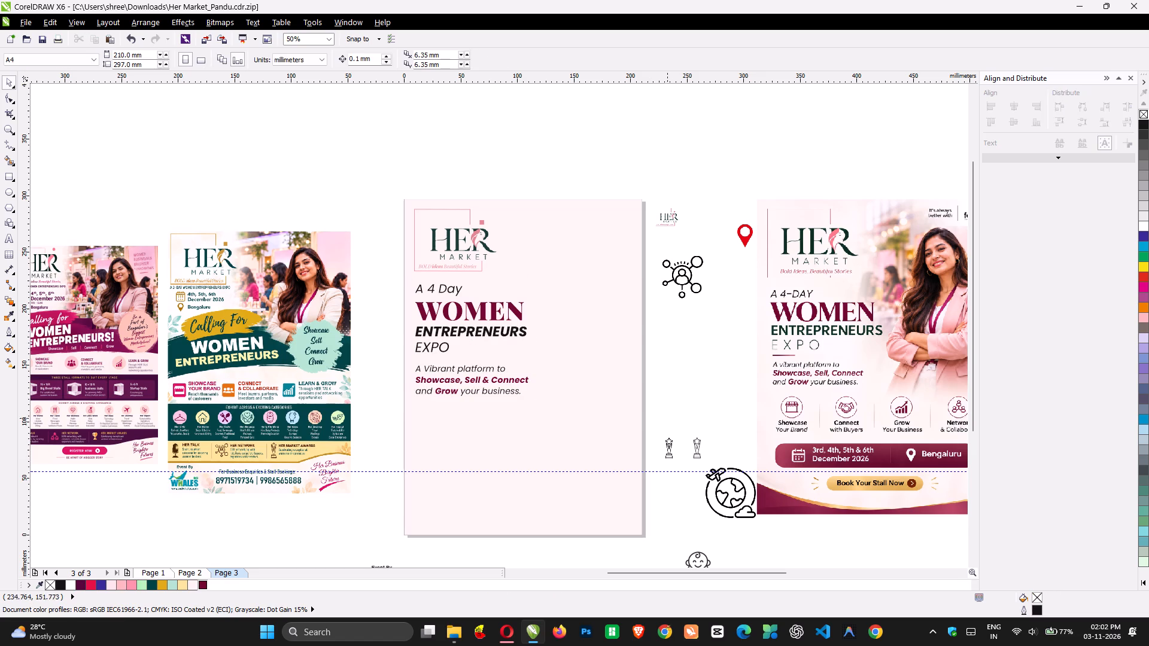
Place a copy of the tagline in the empty lower part of the page, about 80 mm below the original.
{"action": "scroll", "coordinate": [666, 443], "scroll_direction": "down", "scroll_amount": 1}
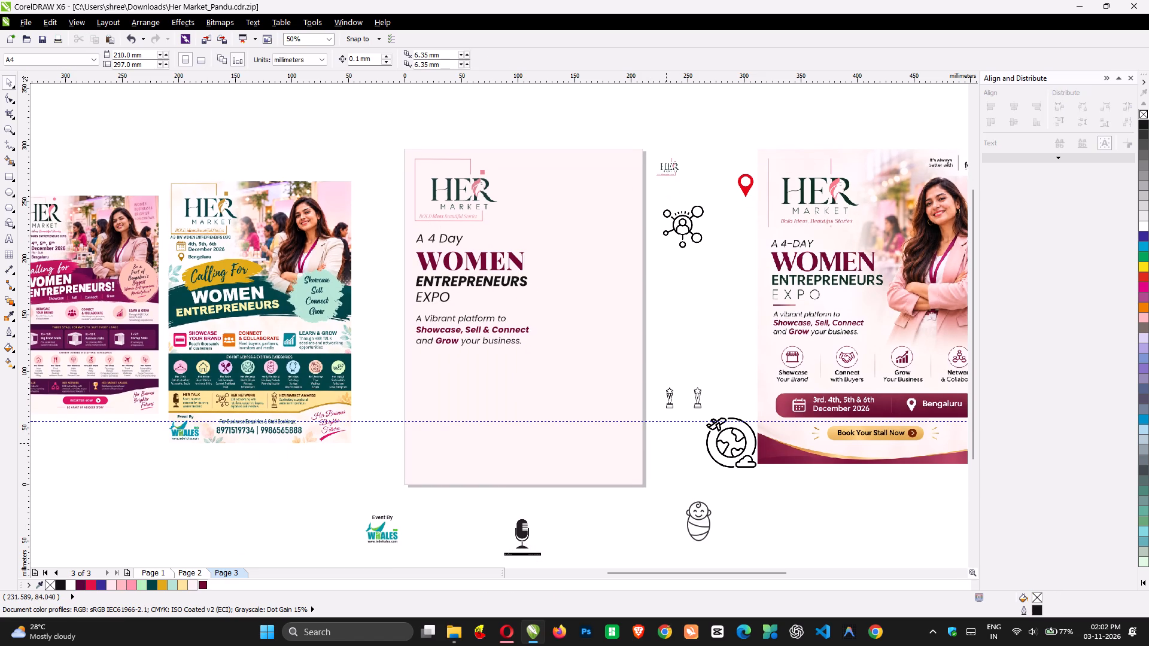
{"action": "scroll", "coordinate": [666, 443], "scroll_direction": "down", "scroll_amount": 1}
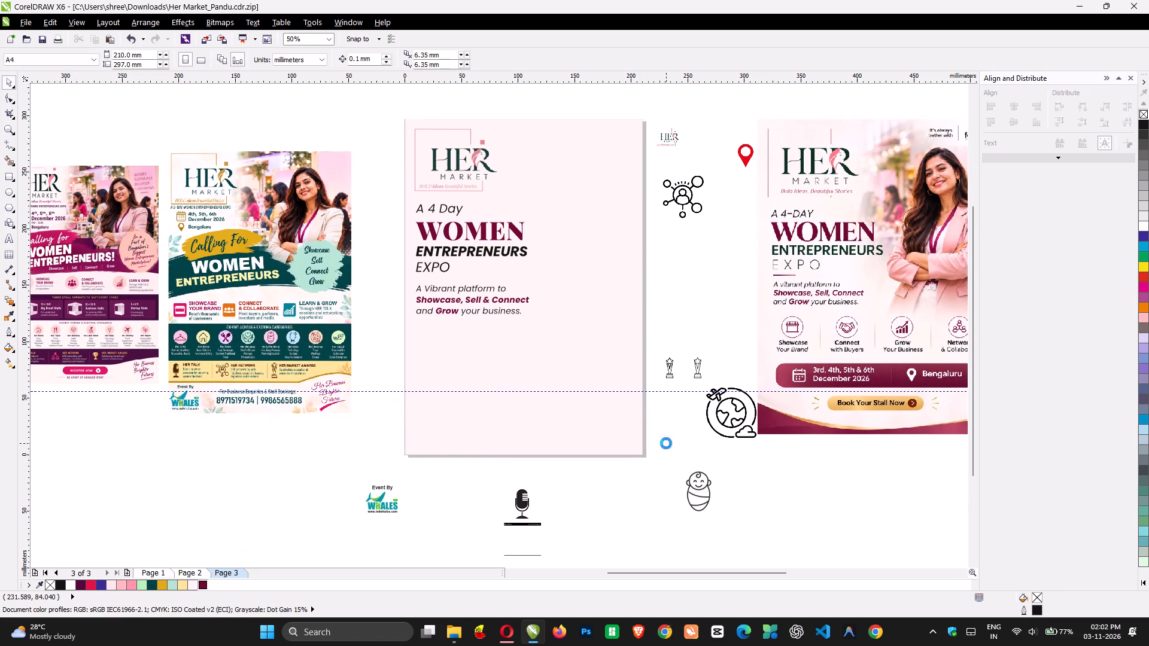
{"action": "scroll", "coordinate": [666, 443], "scroll_direction": "down", "scroll_amount": 2}
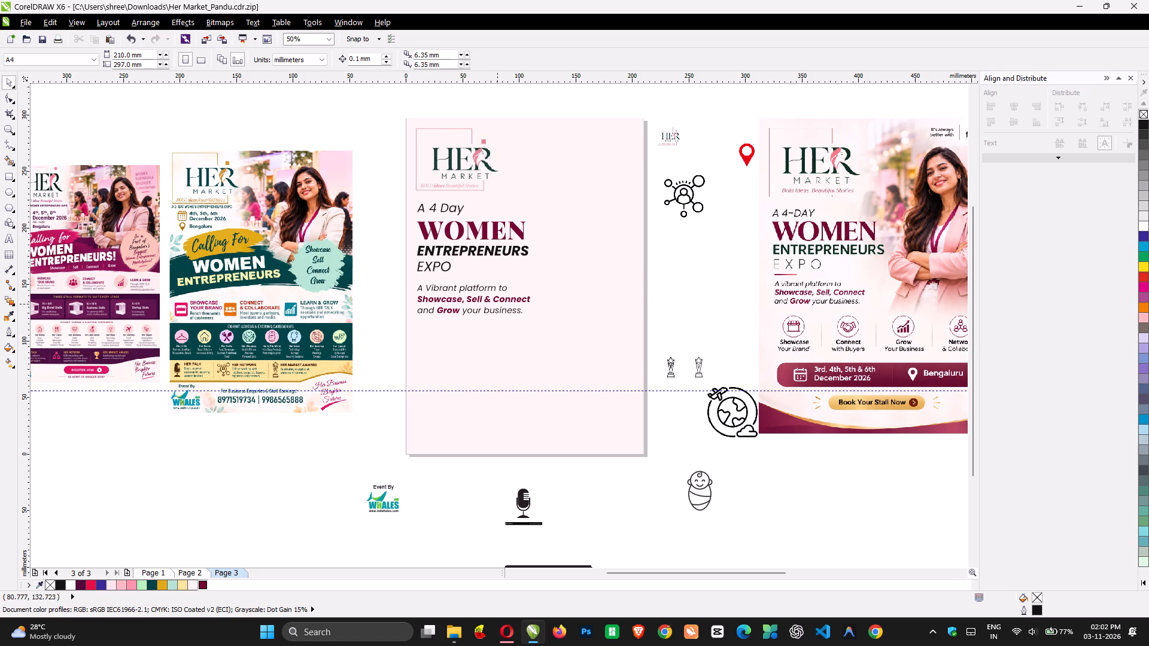
{"action": "left_click", "coordinate": [497, 302]}
{"action": "key", "text": "ctrl+c"}
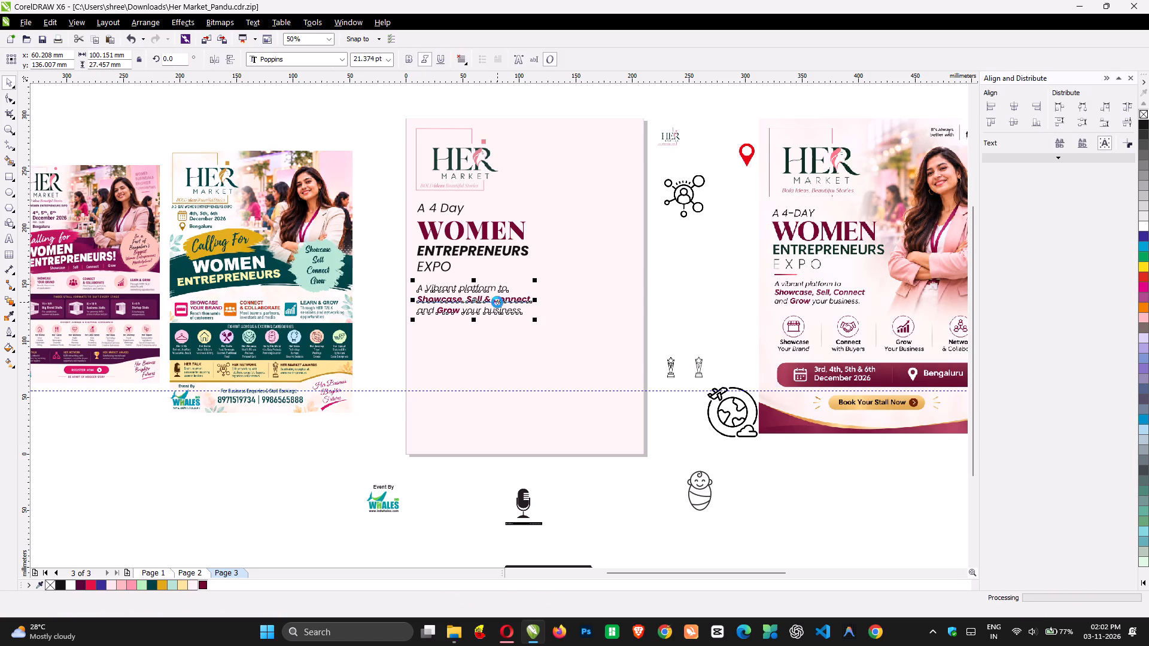
{"action": "key", "text": "ctrl+v"}
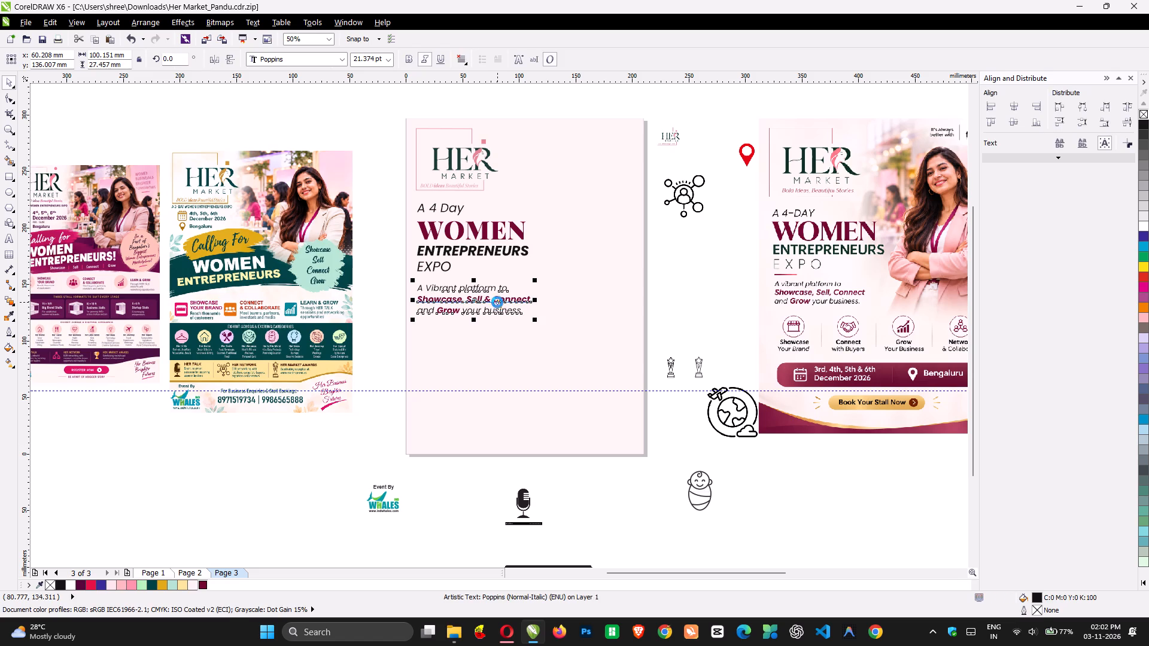
{"action": "left_click_drag", "start_coordinate": [497, 302], "coordinate": [548, 392]}
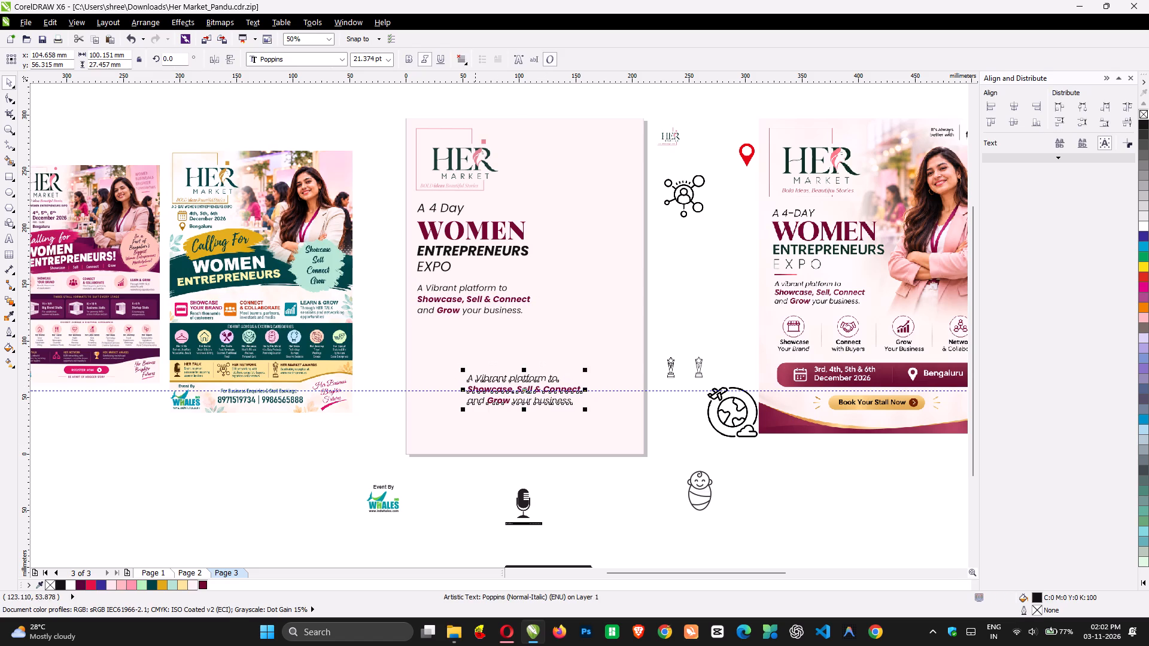
Centre-align the text of the copied tagline.
{"action": "key", "text": "z"}
{"action": "left_click_drag", "start_coordinate": [130, 330], "coordinate": [598, 418]}
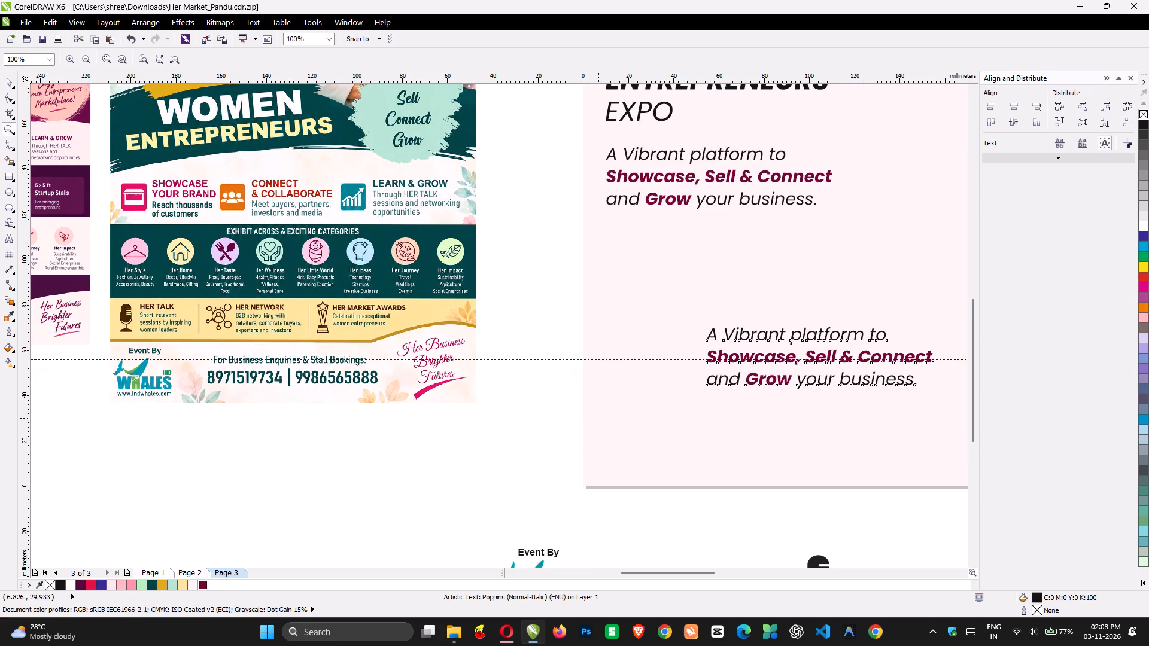
{"action": "scroll", "coordinate": [598, 418], "scroll_direction": "left", "scroll_amount": 1}
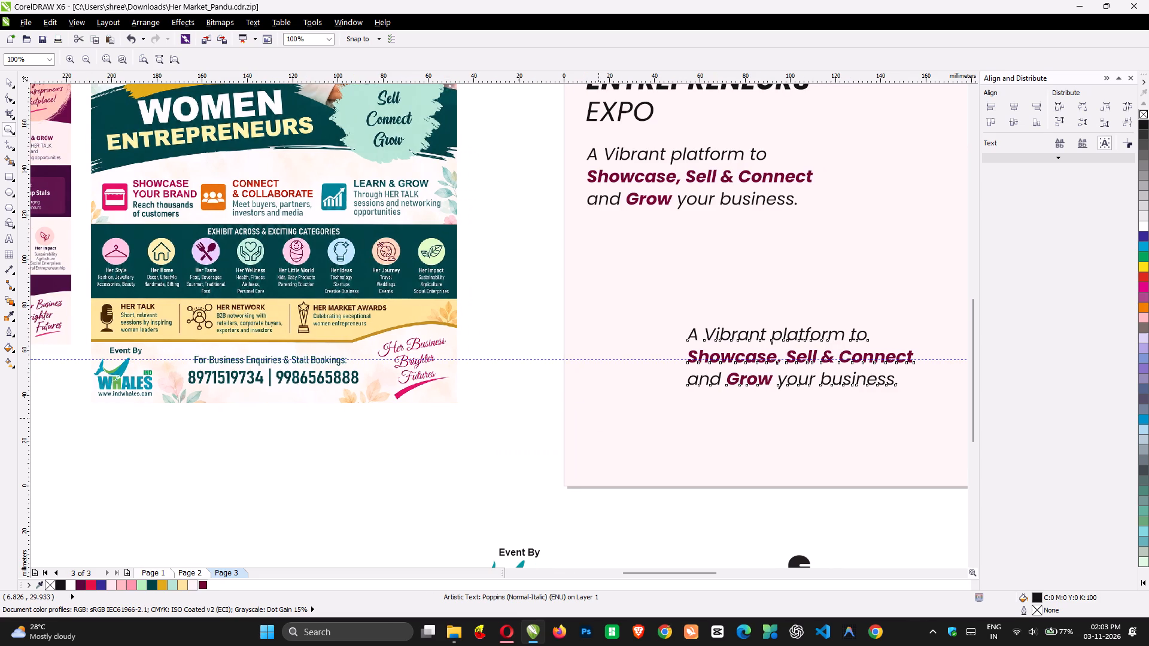
{"action": "key", "text": "space"}
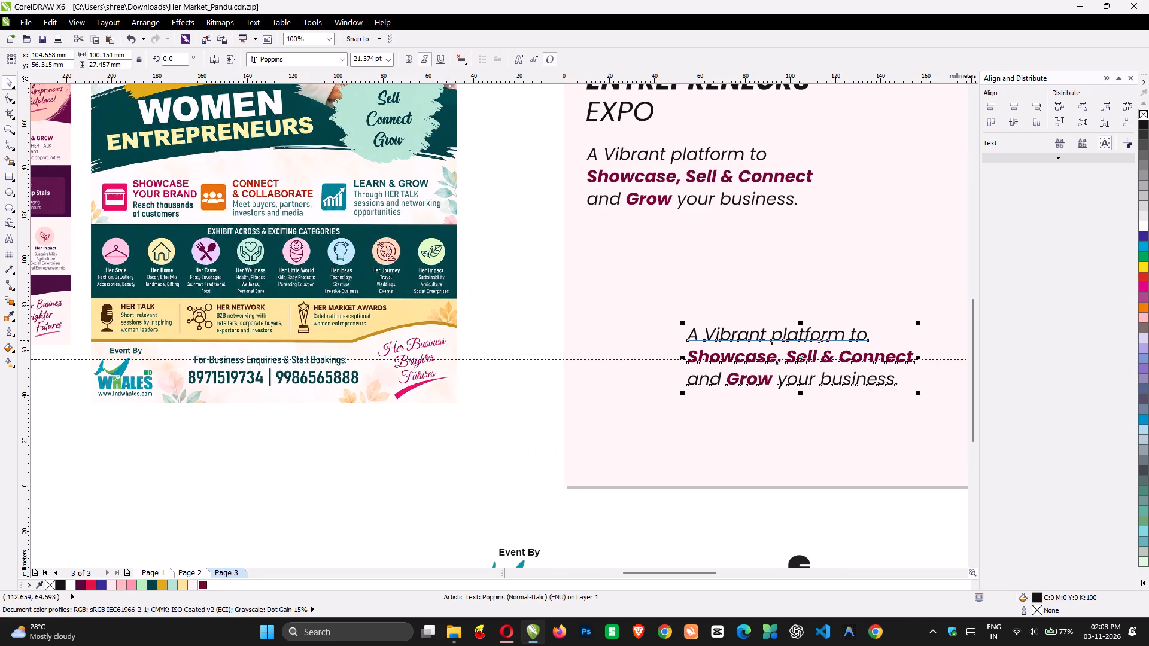
{"action": "key", "text": "F8"}
{"action": "key", "text": "ctrl+a"}
{"action": "key", "text": "ctrl+e"}
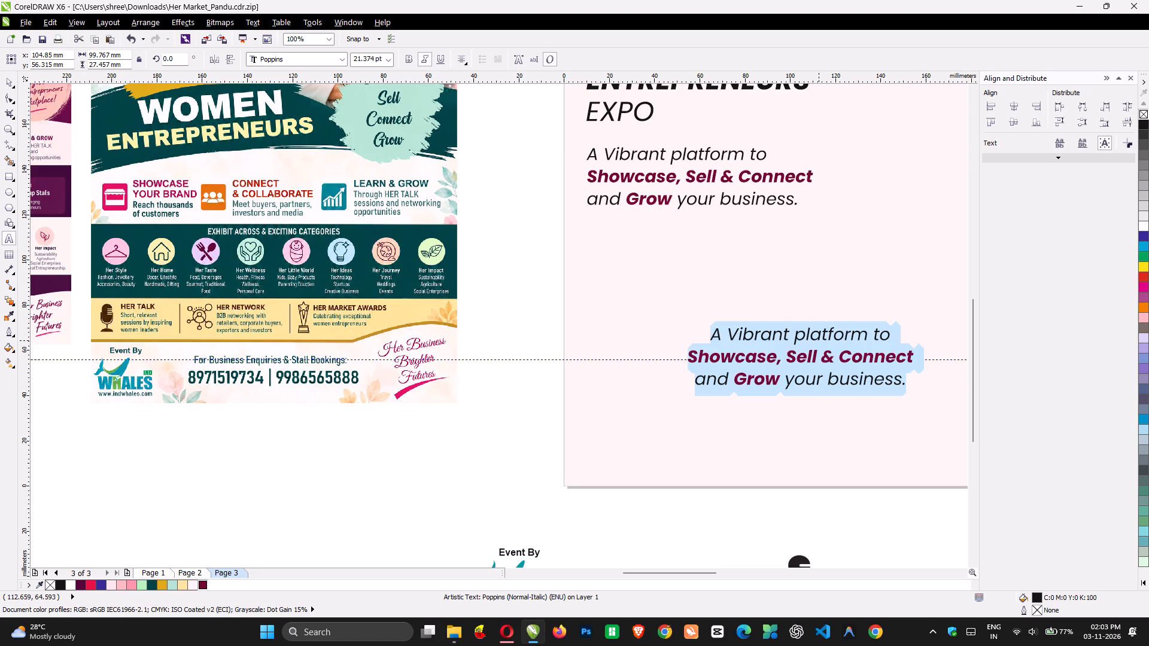
Replace the copied tagline's wording with ": Exhibit Across & Exciting Categories :".
{"action": "type", "text": "Exhibit Across"}
{"action": "key", "text": "space"}
{"action": "type", "text": "& Ex"}
{"action": "type", "text": "citing"}
{"action": "key", "text": "space"}
{"action": "type", "text": "Catrg"}
{"action": "key", "text": "BackSpace"}
{"action": "key", "text": "BackSpace"}
{"action": "key", "text": "e"}
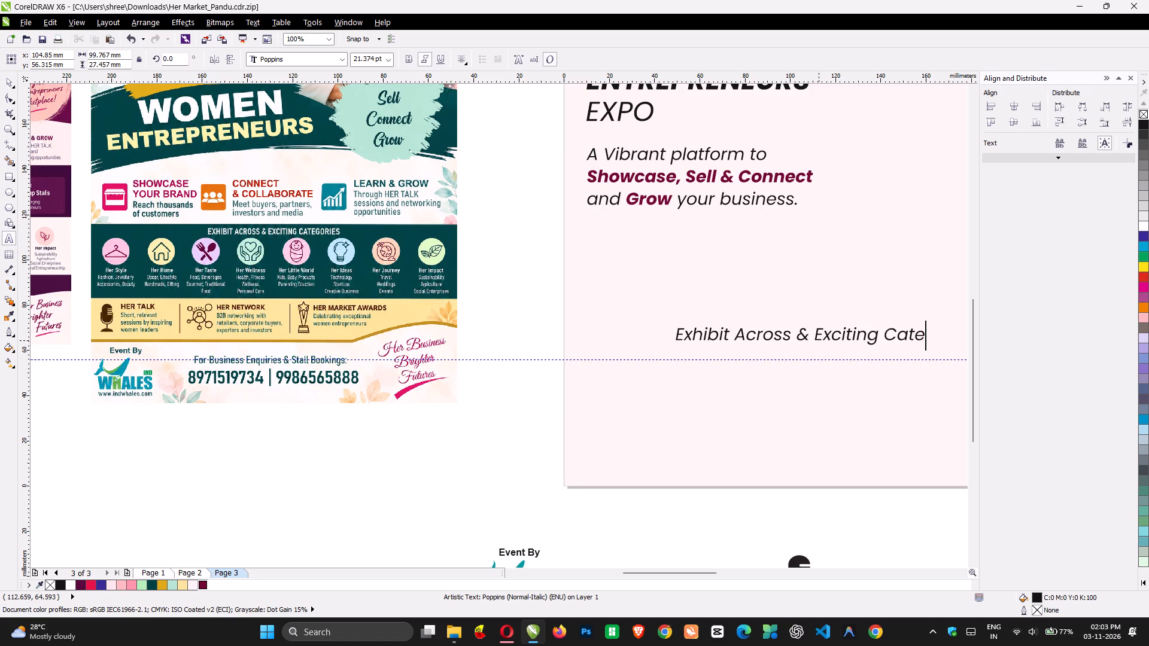
{"action": "type", "text": "gories"}
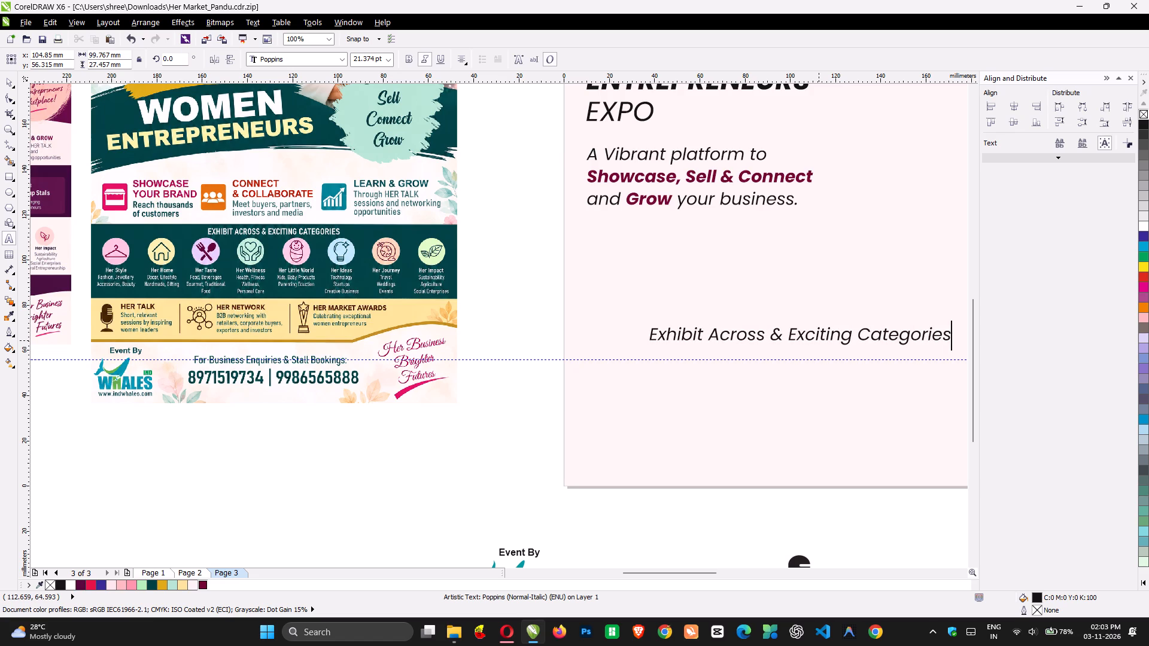
{"action": "key", "text": "space"}
{"action": "key", "text": "shift+colon"}
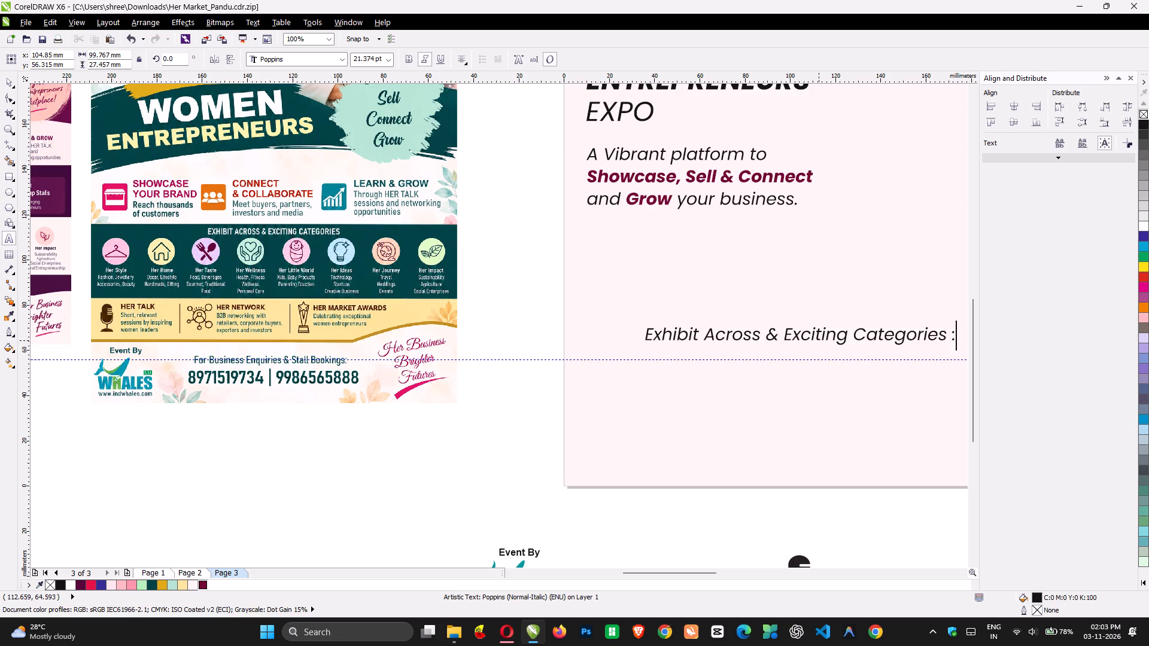
{"action": "key", "text": "Page_Up"}
{"action": "type", "text": ":"}
{"action": "key", "text": "space"}
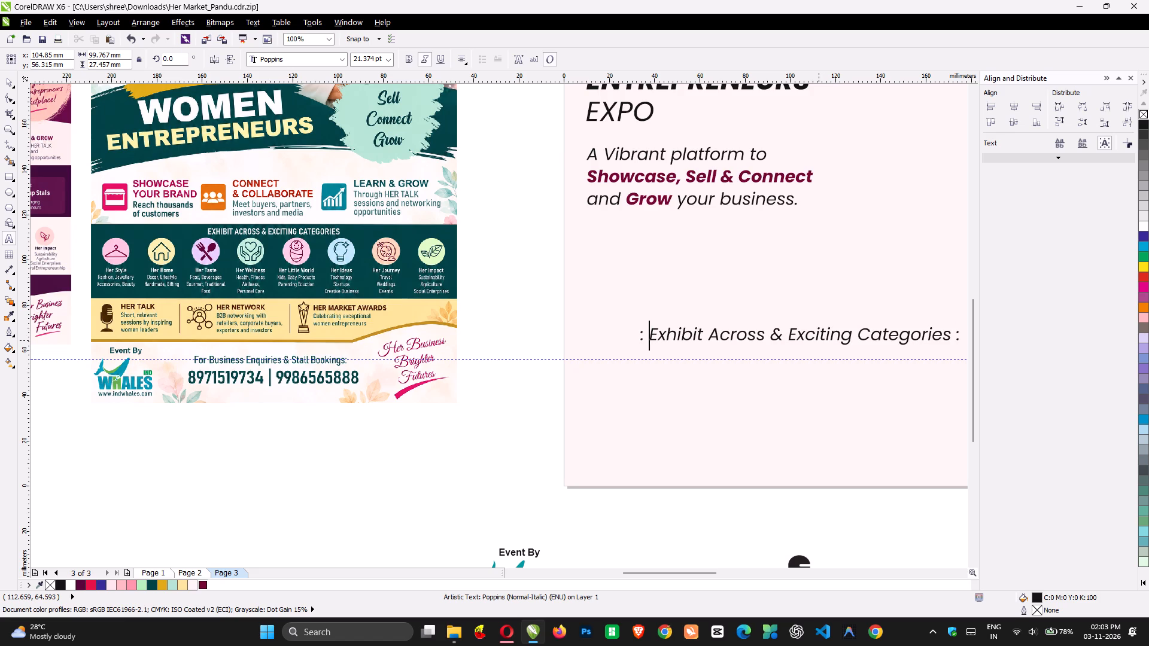
{"action": "left_click", "coordinate": [5, 74]}
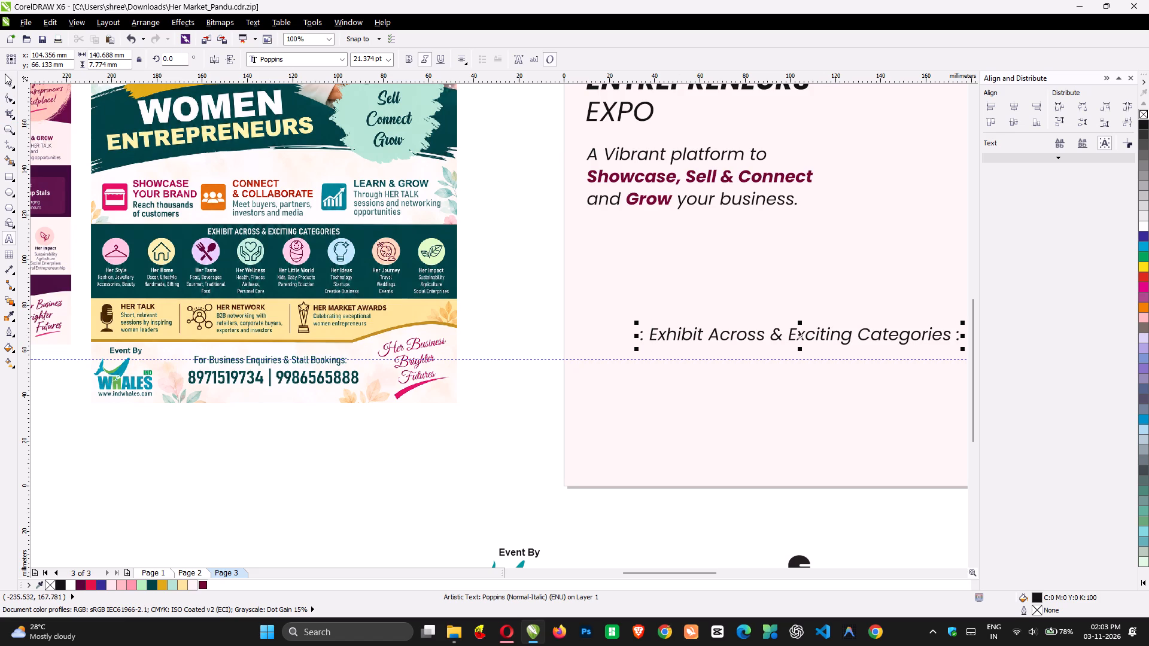
Centre the Exhibit Across & Exciting Categories line horizontally on the page's pink background.
{"action": "left_click", "coordinate": [5, 78]}
{"action": "scroll", "coordinate": [613, 303], "scroll_direction": "left", "scroll_amount": 2}
{"action": "left_click", "coordinate": [670, 284], "text": "shift"}
{"action": "key", "text": "c"}
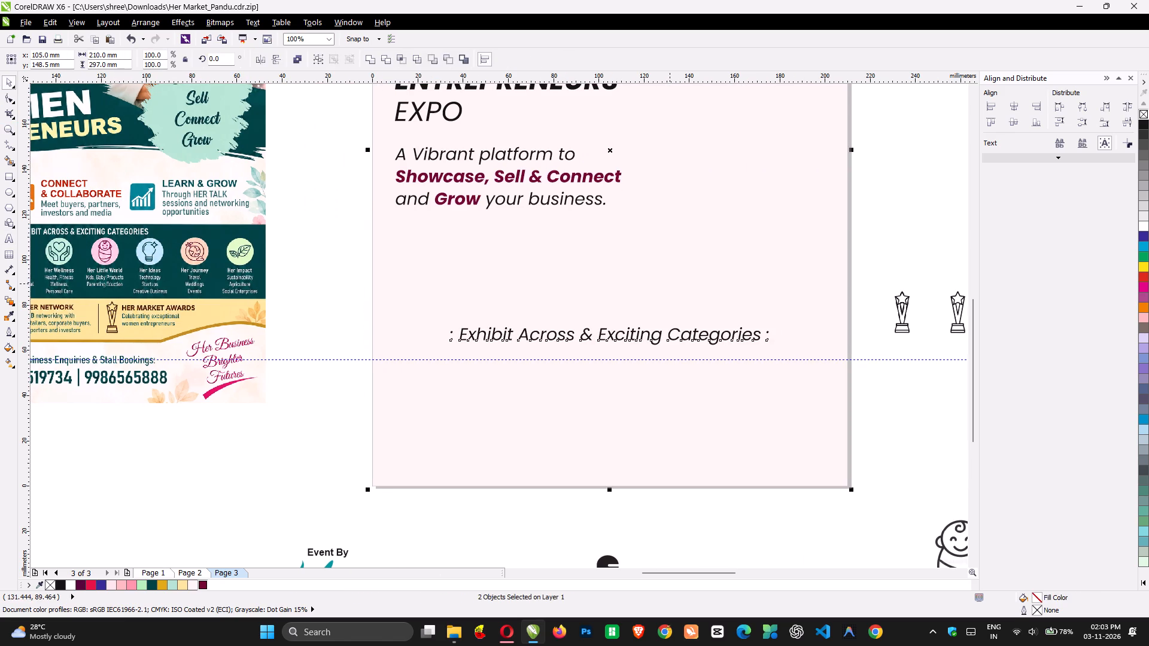
{"action": "left_click", "coordinate": [670, 284], "text": "shift"}
Shrink the Exhibit Across & Exciting Categories line about its centre to about 16.4 pt.
{"action": "left_click_drag", "start_coordinate": [774, 351], "coordinate": [756, 353]}
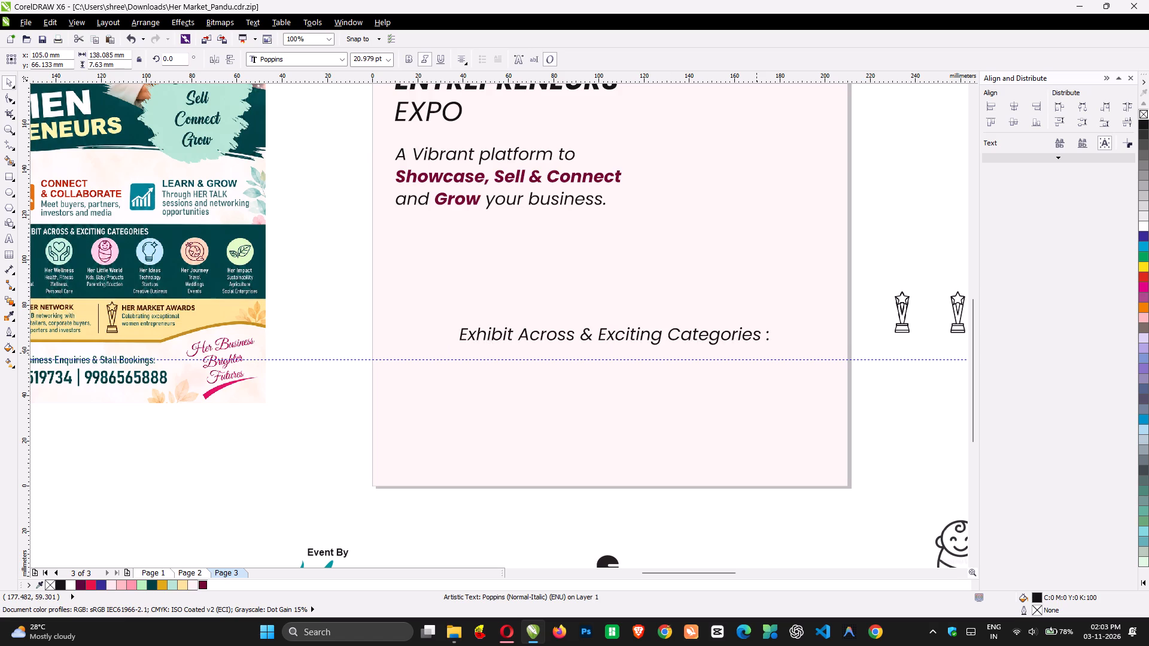
{"action": "left_click_drag", "start_coordinate": [756, 353], "coordinate": [737, 360]}
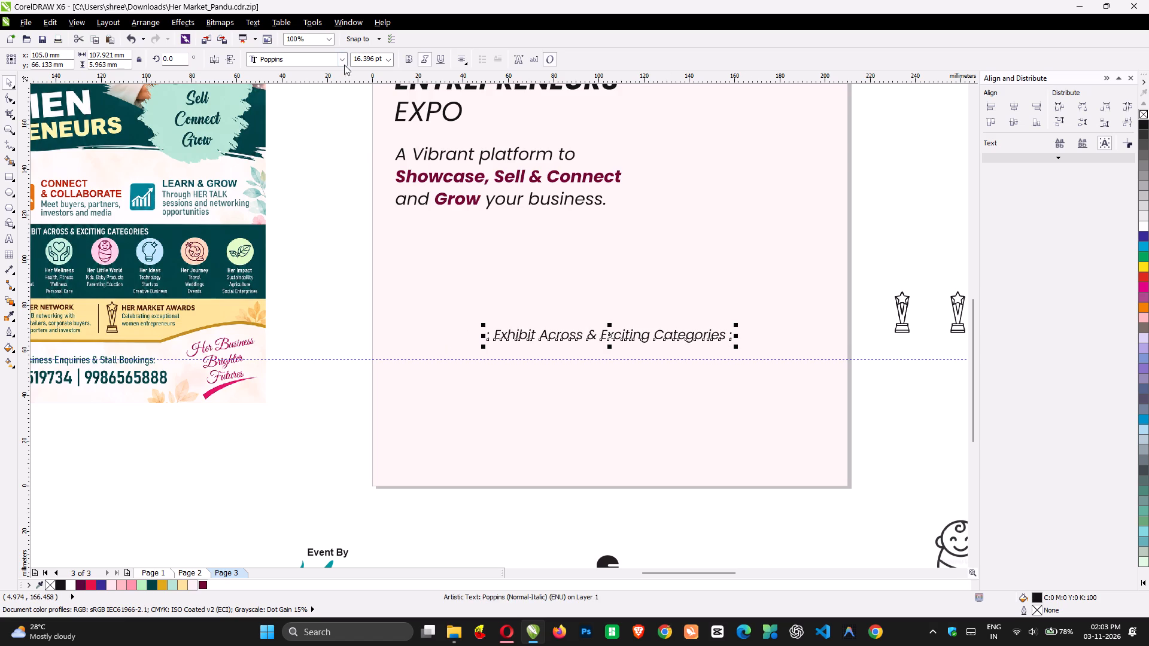
Make the Exhibit Across & Exciting Categories line bold and dark maroon.
{"action": "left_click", "coordinate": [414, 54]}
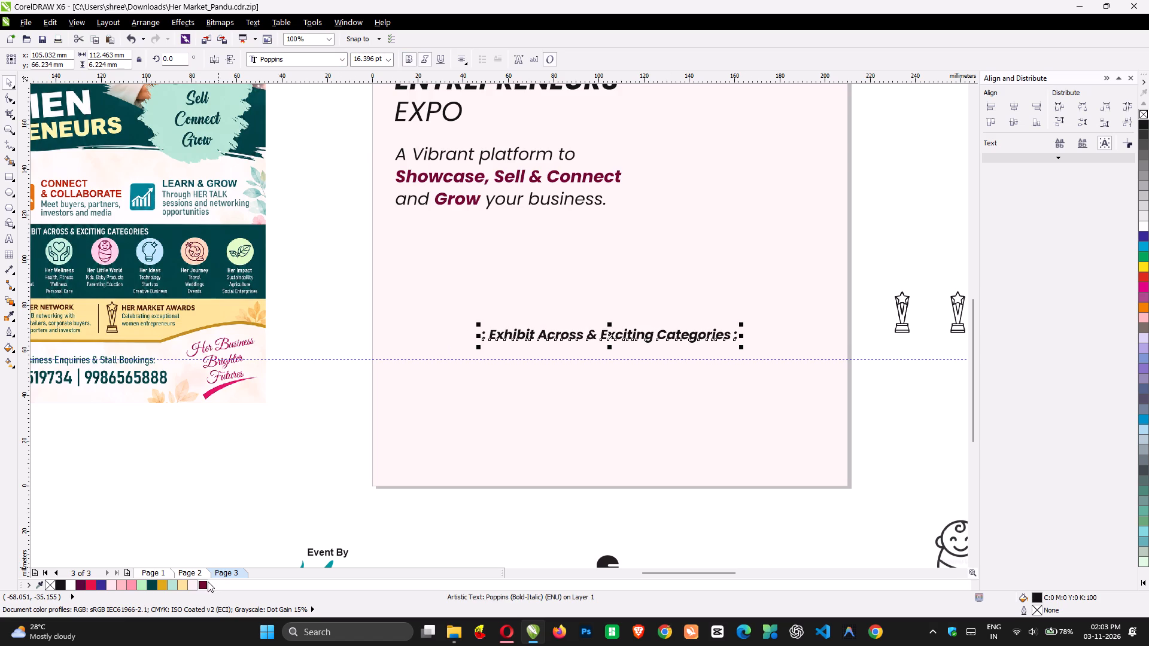
{"action": "left_click", "coordinate": [202, 584]}
{"action": "left_click", "coordinate": [221, 437]}
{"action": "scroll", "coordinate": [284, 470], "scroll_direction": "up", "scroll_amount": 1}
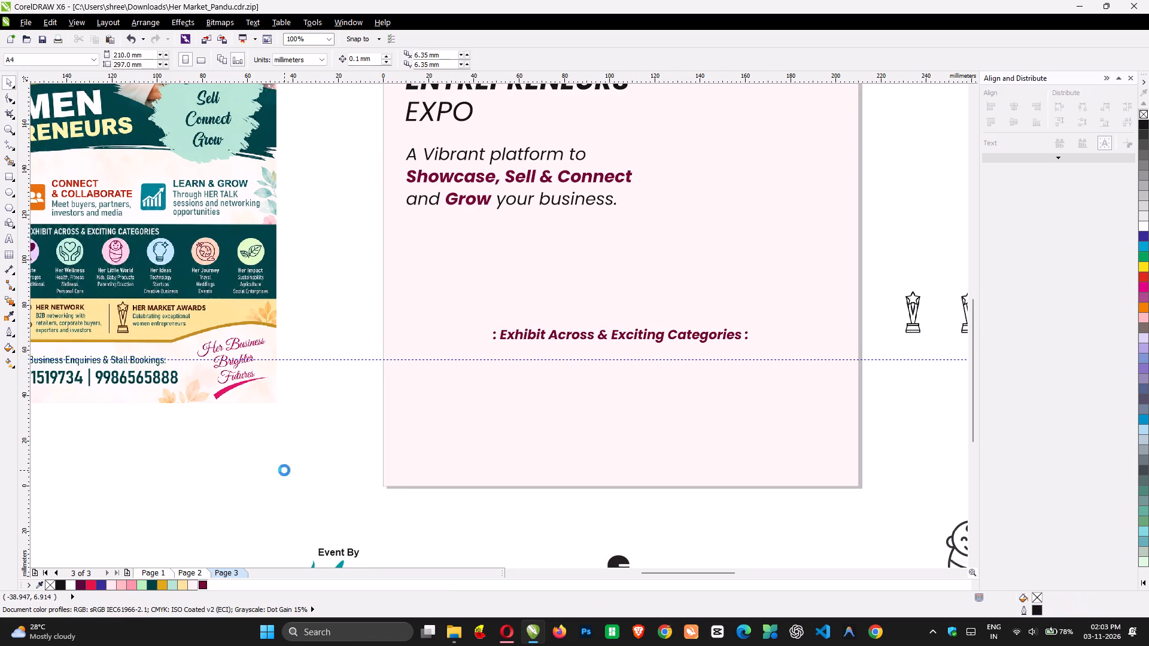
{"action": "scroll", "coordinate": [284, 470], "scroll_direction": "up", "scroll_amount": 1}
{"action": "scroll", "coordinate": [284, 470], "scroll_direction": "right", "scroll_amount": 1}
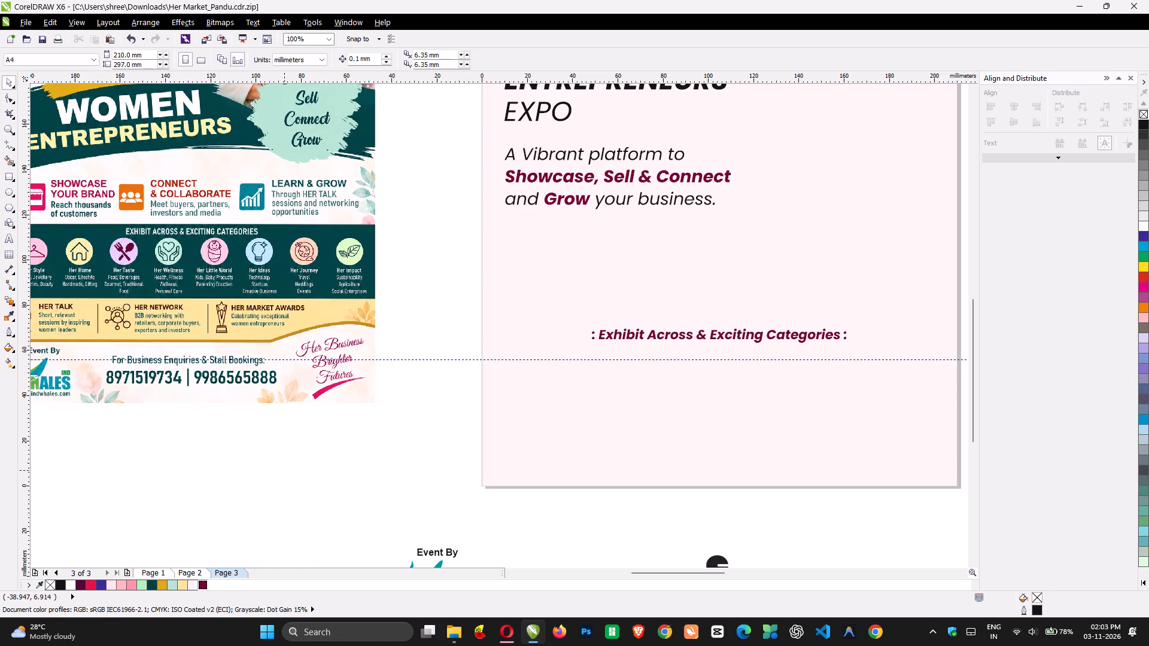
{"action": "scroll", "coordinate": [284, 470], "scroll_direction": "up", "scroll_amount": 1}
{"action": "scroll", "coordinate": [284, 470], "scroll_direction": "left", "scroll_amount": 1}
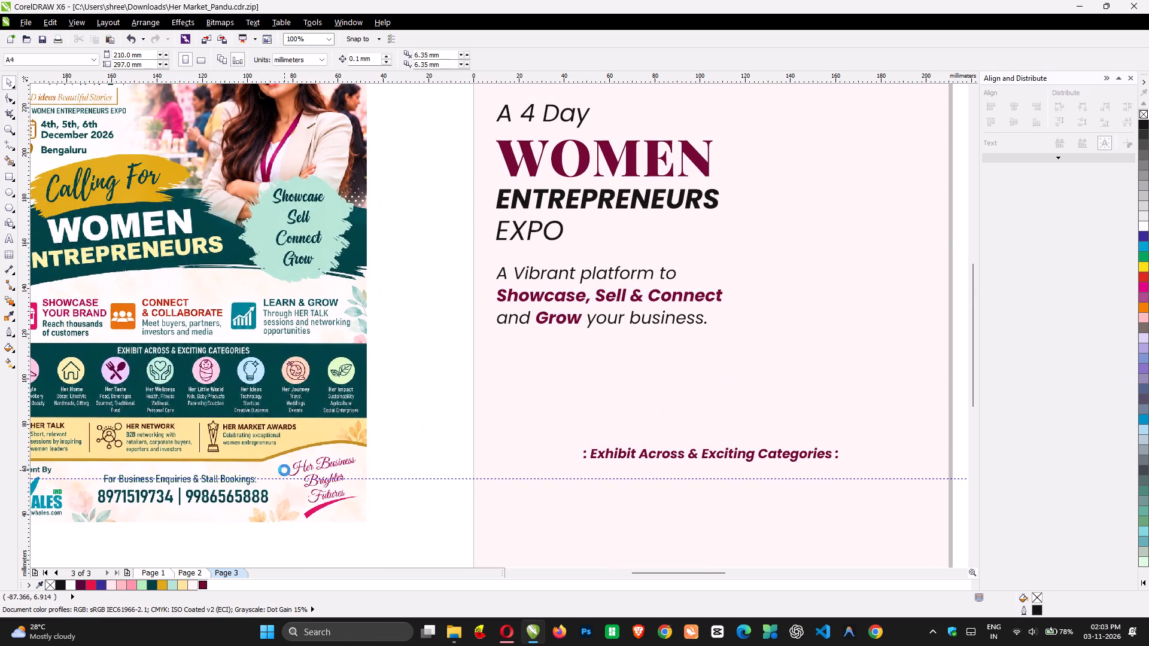
Draw an unfilled circle about 15 mm in diameter below the Exhibit Across & Exciting Categories line, near the page's left edge.
{"action": "scroll", "coordinate": [284, 470], "scroll_direction": "left", "scroll_amount": 1}
{"action": "scroll", "coordinate": [284, 470], "scroll_direction": "down", "scroll_amount": 1}
{"action": "scroll", "coordinate": [284, 470], "scroll_direction": "right", "scroll_amount": 1}
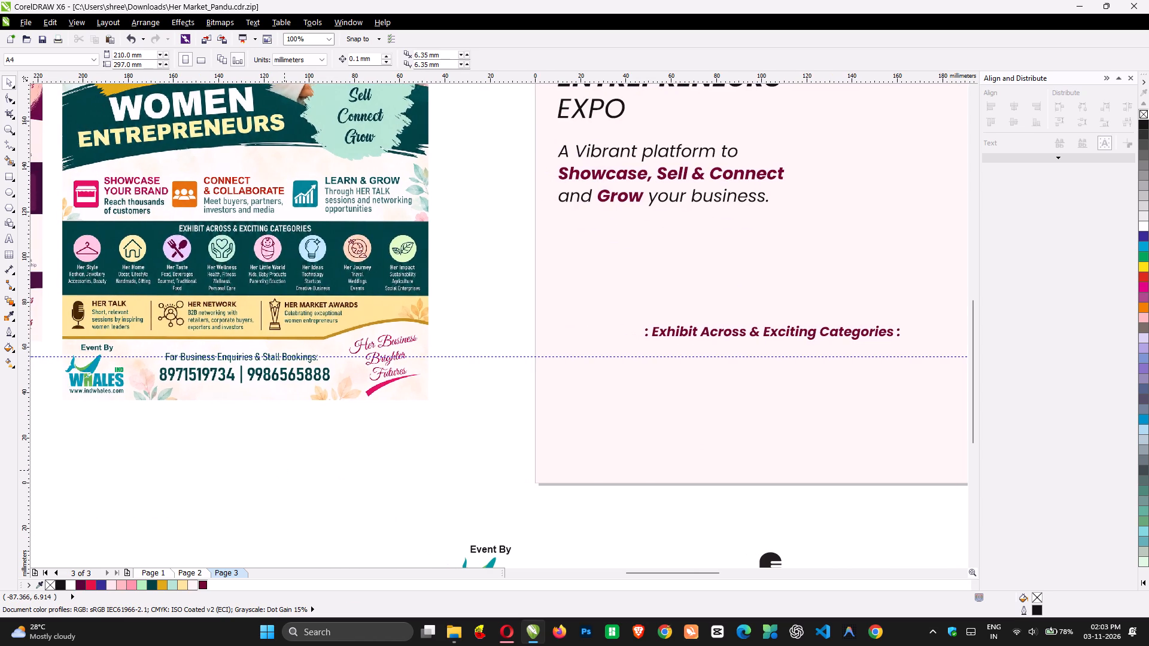
{"action": "scroll", "coordinate": [284, 470], "scroll_direction": "right", "scroll_amount": 1}
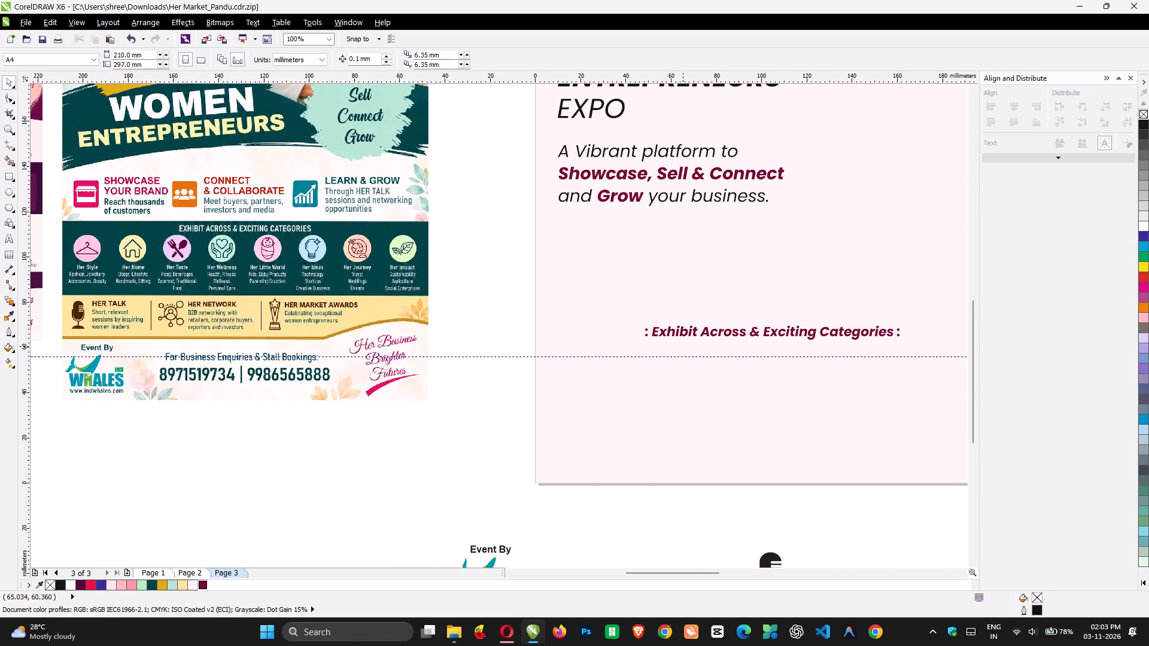
{"action": "left_click", "coordinate": [711, 335]}
{"action": "left_click", "coordinate": [470, 306]}
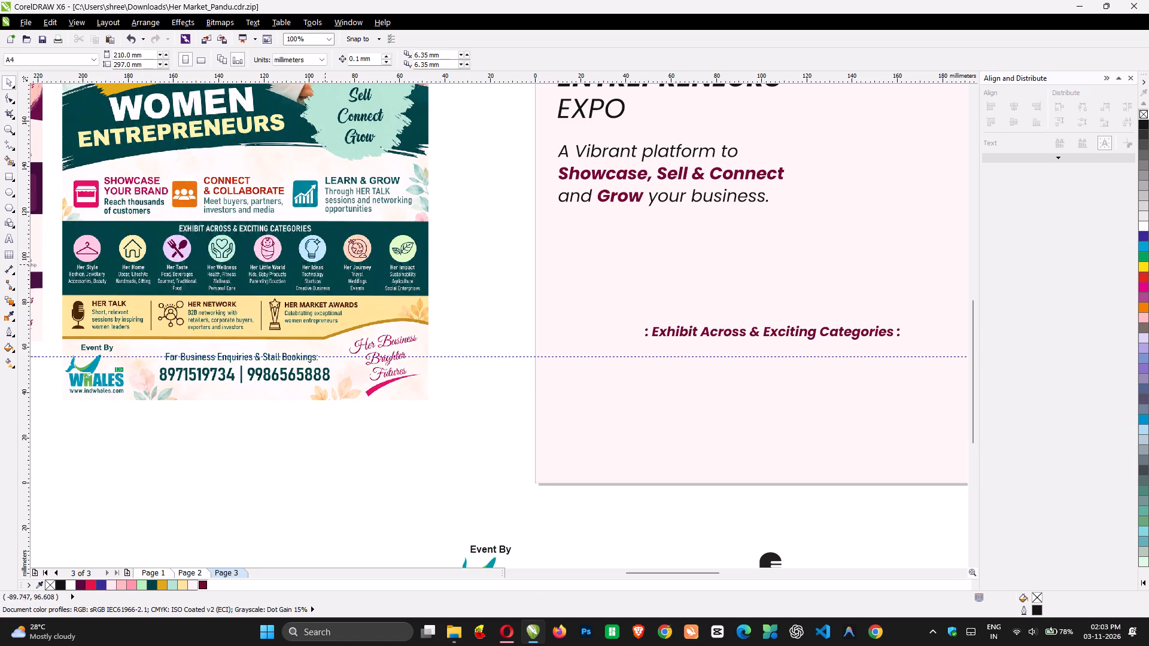
{"action": "left_click", "coordinate": [8, 191]}
{"action": "left_click_drag", "start_coordinate": [558, 358], "coordinate": [593, 386]}
{"action": "key", "text": "space"}
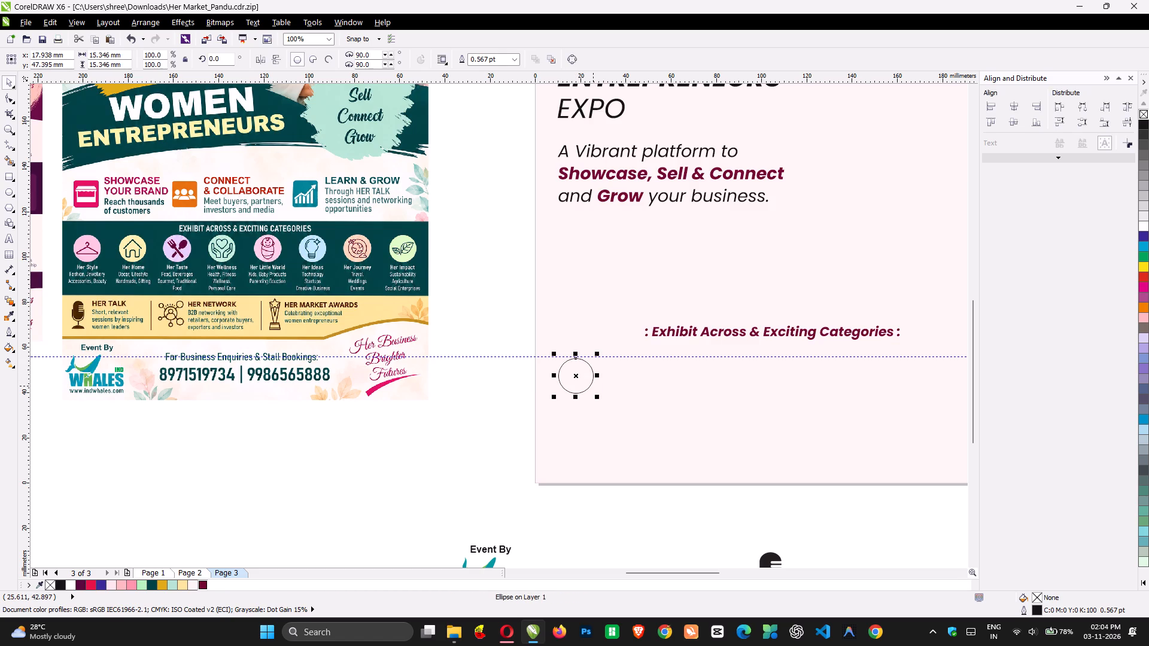
Duplicate the circle and place the copy level with the original, with their centres about 21 mm apart.
{"action": "key", "text": "ctrl+c"}
{"action": "key", "text": "ctrl+v"}
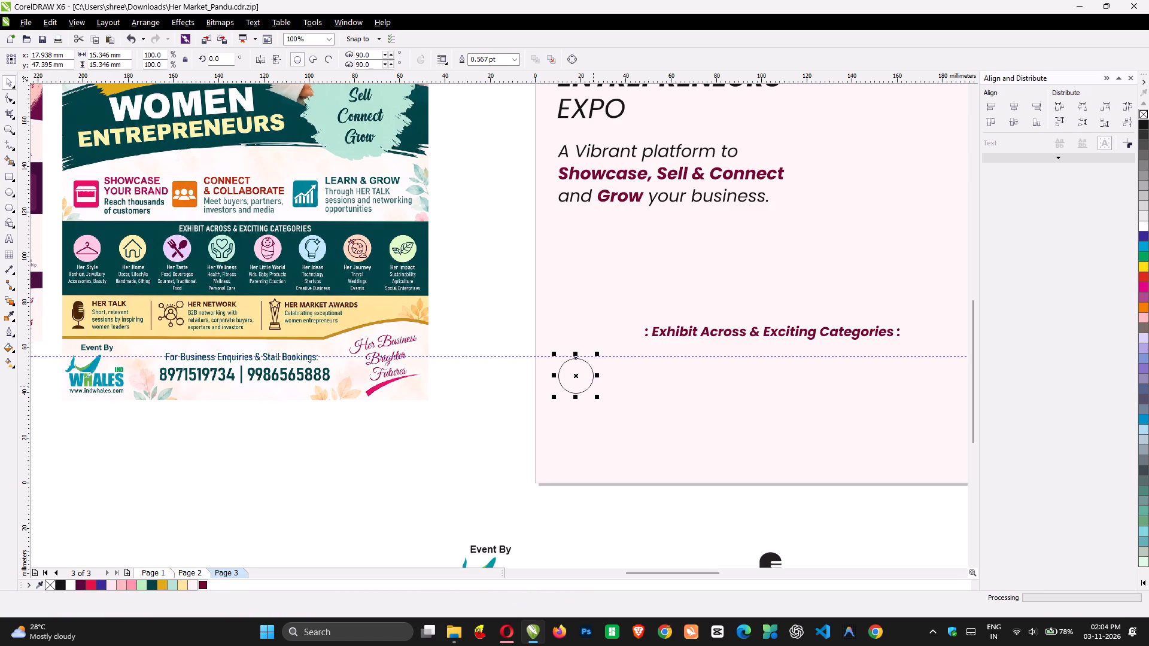
{"action": "left_click_drag", "start_coordinate": [573, 376], "coordinate": [645, 373]}
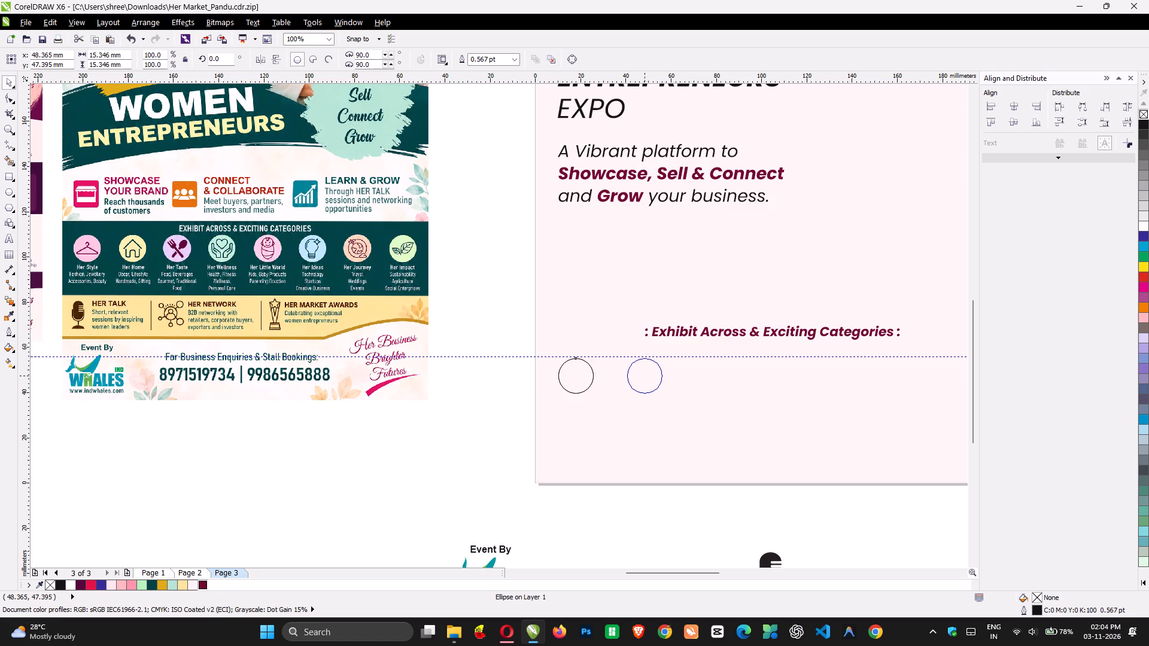
{"action": "left_click_drag", "start_coordinate": [645, 373], "coordinate": [636, 376]}
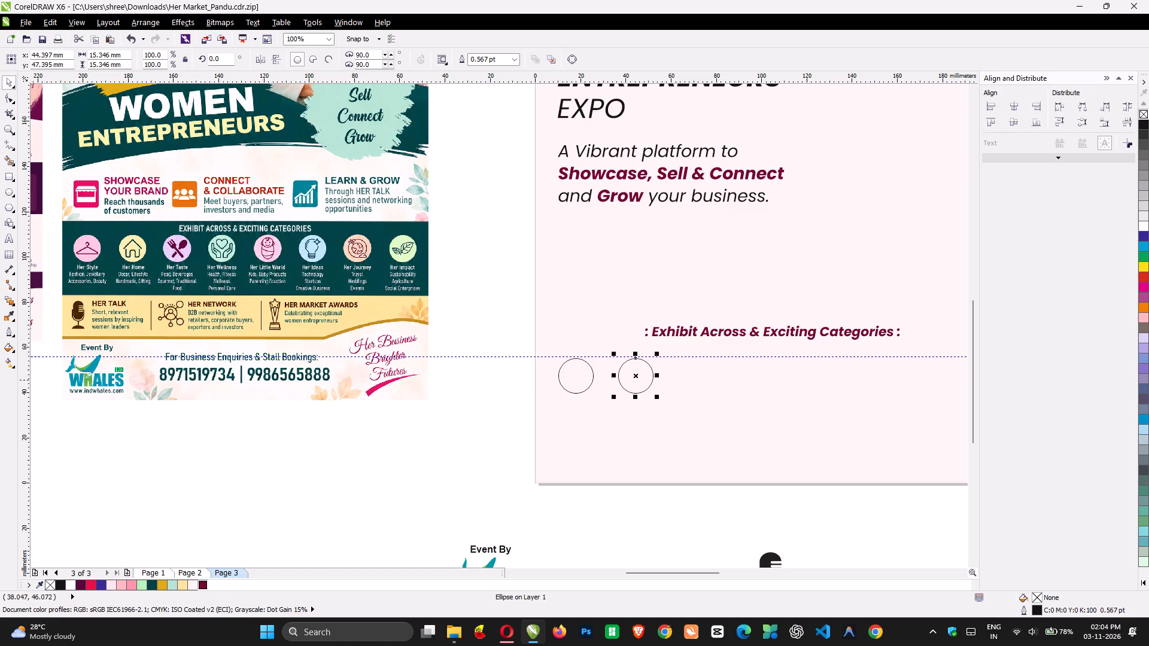
{"action": "left_click", "coordinate": [599, 380], "text": "shift"}
{"action": "left_click", "coordinate": [599, 380], "text": "shift"}
{"action": "left_click", "coordinate": [630, 373]}
Duplicate the pair of circles further along the row and space the four circles equally horizontally.
{"action": "left_click", "coordinate": [587, 382], "text": "shift"}
{"action": "key", "text": "ctrl+c"}
{"action": "key", "text": "ctrl+v"}
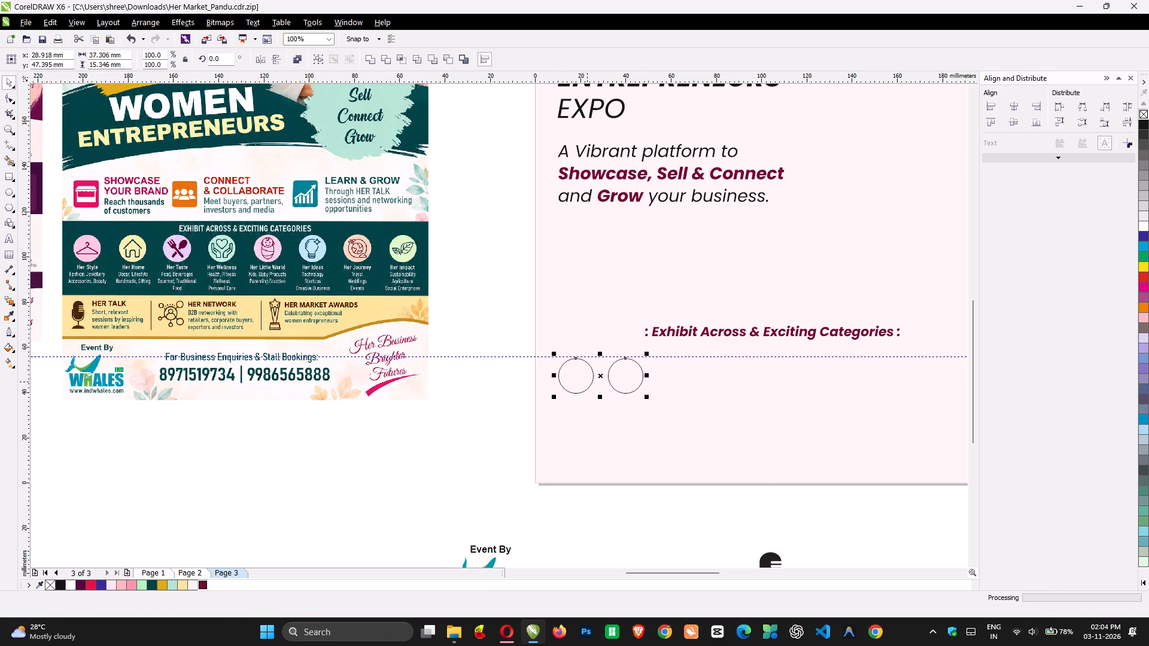
{"action": "left_click_drag", "start_coordinate": [587, 382], "coordinate": [683, 382]}
{"action": "left_click", "coordinate": [639, 379], "text": "shift"}
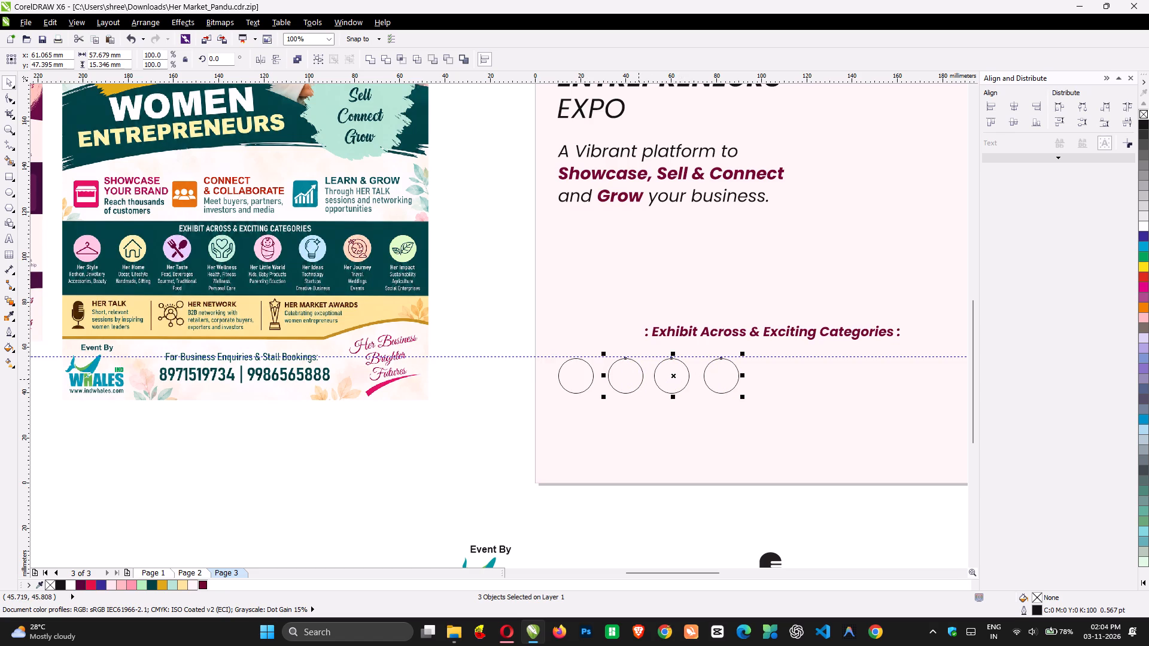
{"action": "left_click", "coordinate": [581, 379], "text": "shift"}
{"action": "left_click", "coordinate": [1123, 103]}
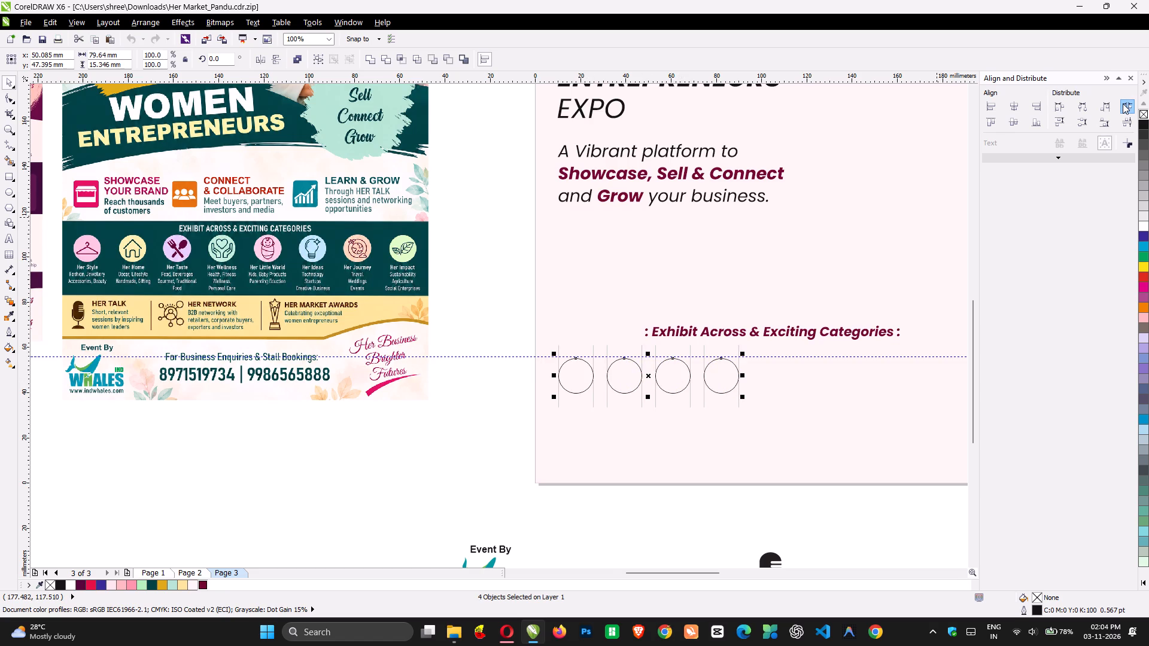
Duplicate the four circles to continue the row to eight and space all eight equally horizontally.
{"action": "key", "text": "ctrl+c"}
{"action": "key", "text": "ctrl+v"}
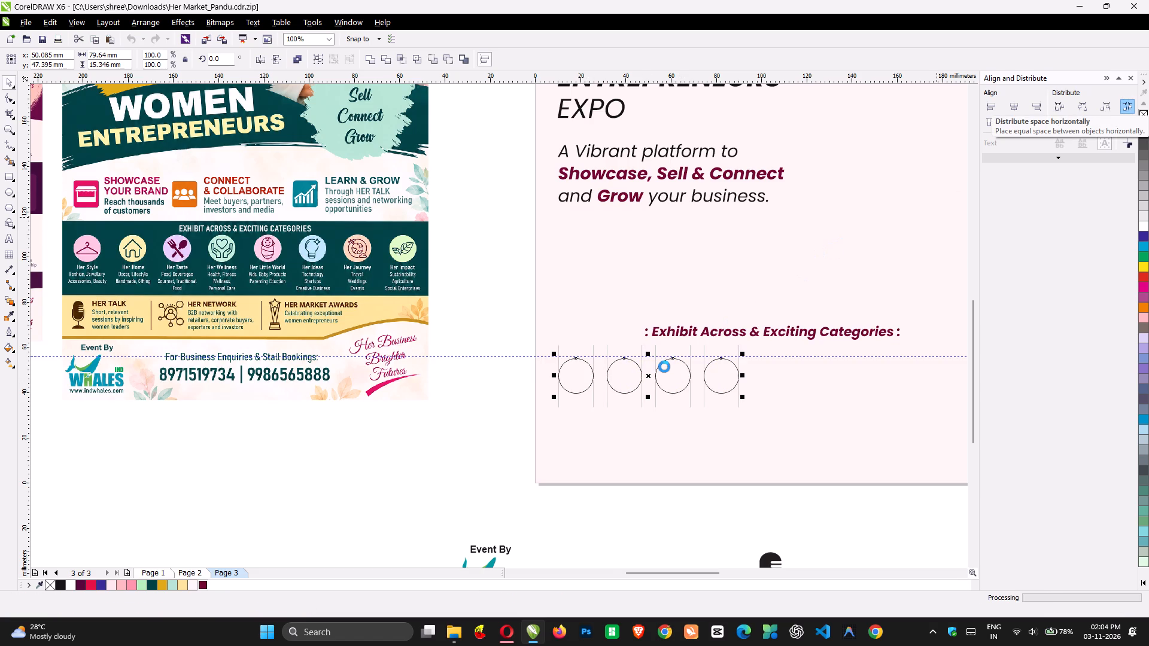
{"action": "left_click_drag", "start_coordinate": [576, 380], "coordinate": [699, 380]}
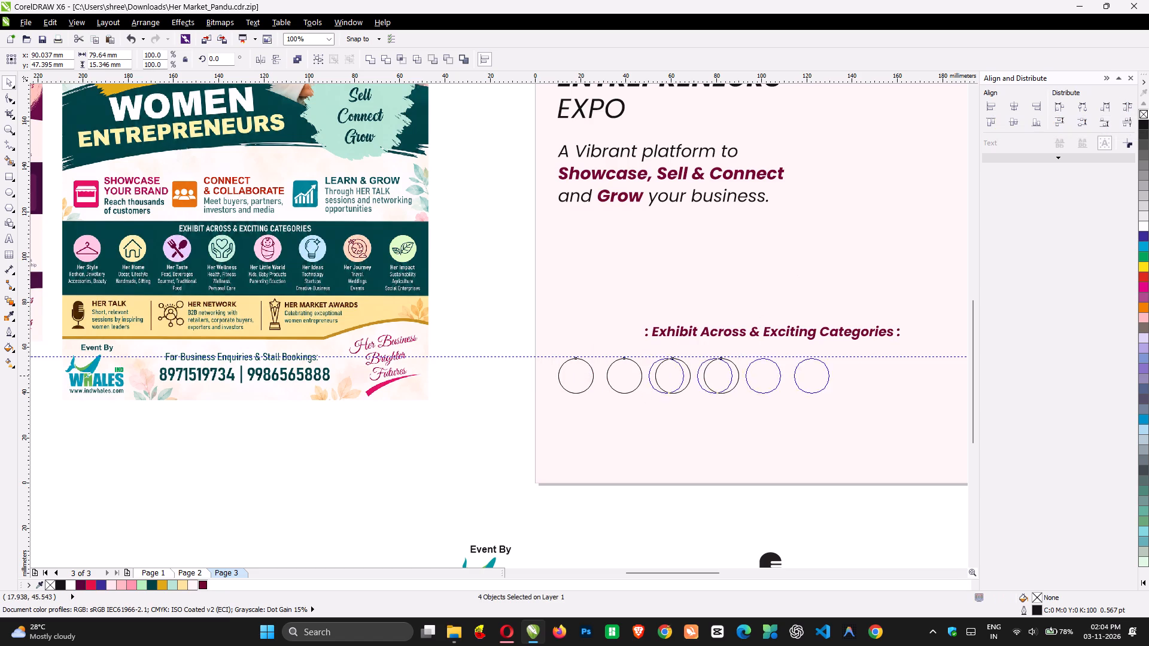
{"action": "left_click_drag", "start_coordinate": [699, 380], "coordinate": [771, 376]}
{"action": "left_click_drag", "start_coordinate": [513, 344], "coordinate": [750, 428], "text": "shift"}
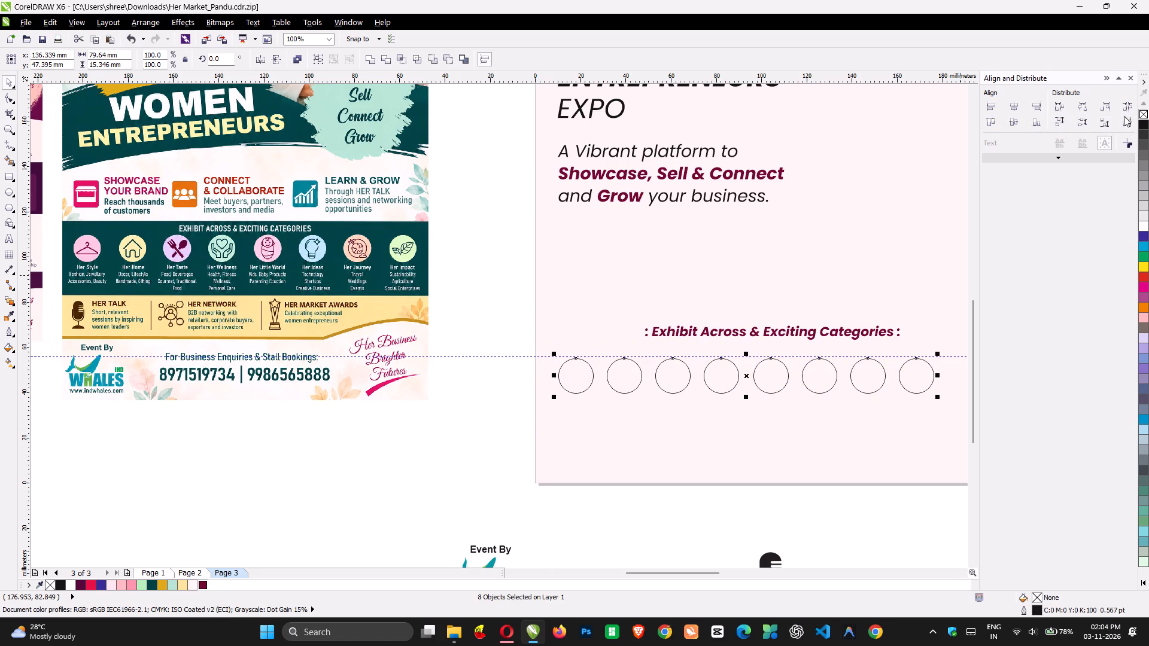
{"action": "left_click", "coordinate": [1127, 103]}
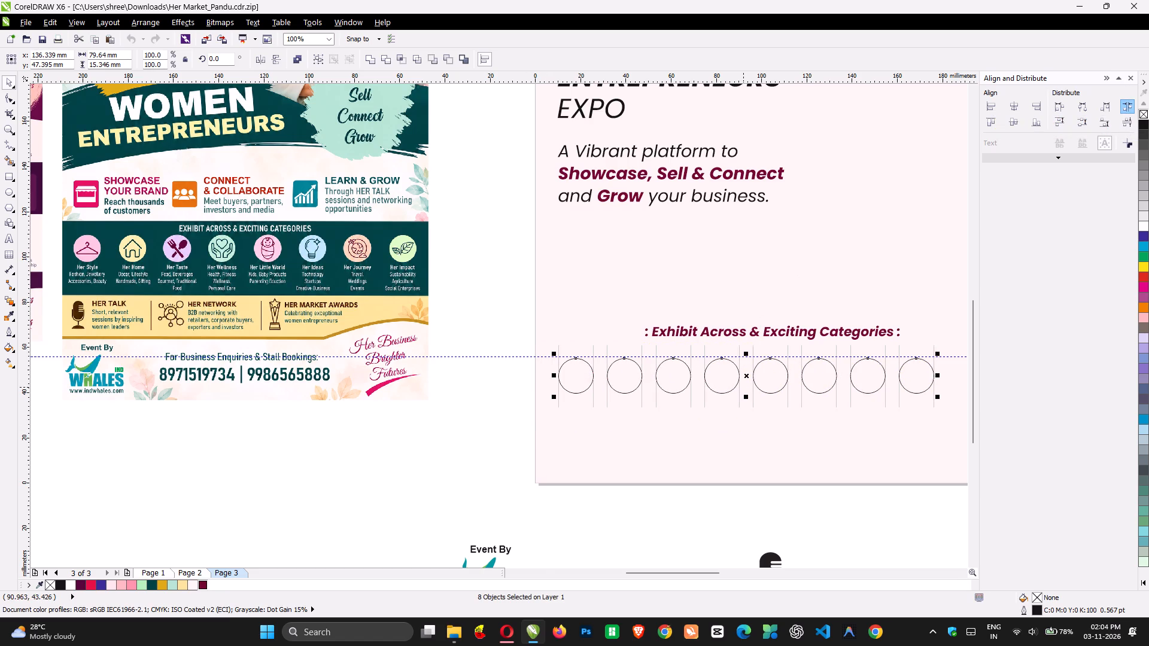
Group the eight circles and centre the group horizontally under the Exhibit Across & Exciting Categories line.
{"action": "key", "text": "ctrl+g"}
{"action": "left_click", "coordinate": [797, 336], "text": "shift"}
{"action": "key", "text": "c"}
{"action": "scroll", "coordinate": [797, 336], "scroll_direction": "left", "scroll_amount": 1}
{"action": "left_click", "coordinate": [749, 331], "text": "shift"}
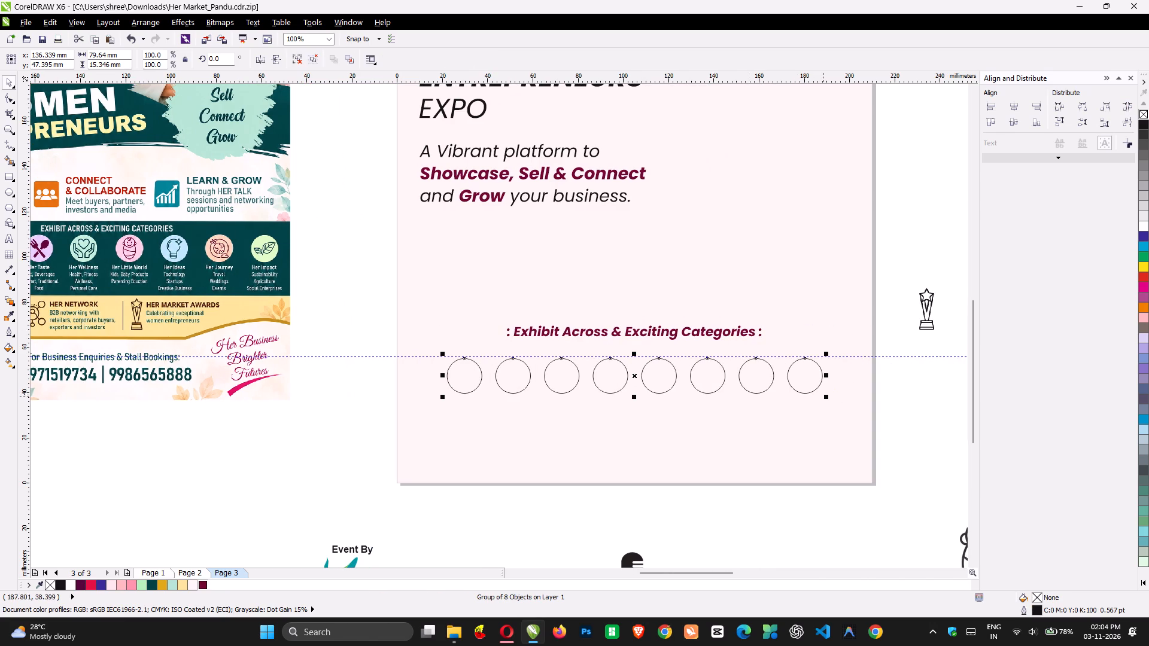
Enlarge the circle group proportionally about its centre to about 188 mm wide.
{"action": "left_click_drag", "start_coordinate": [828, 397], "coordinate": [848, 406]}
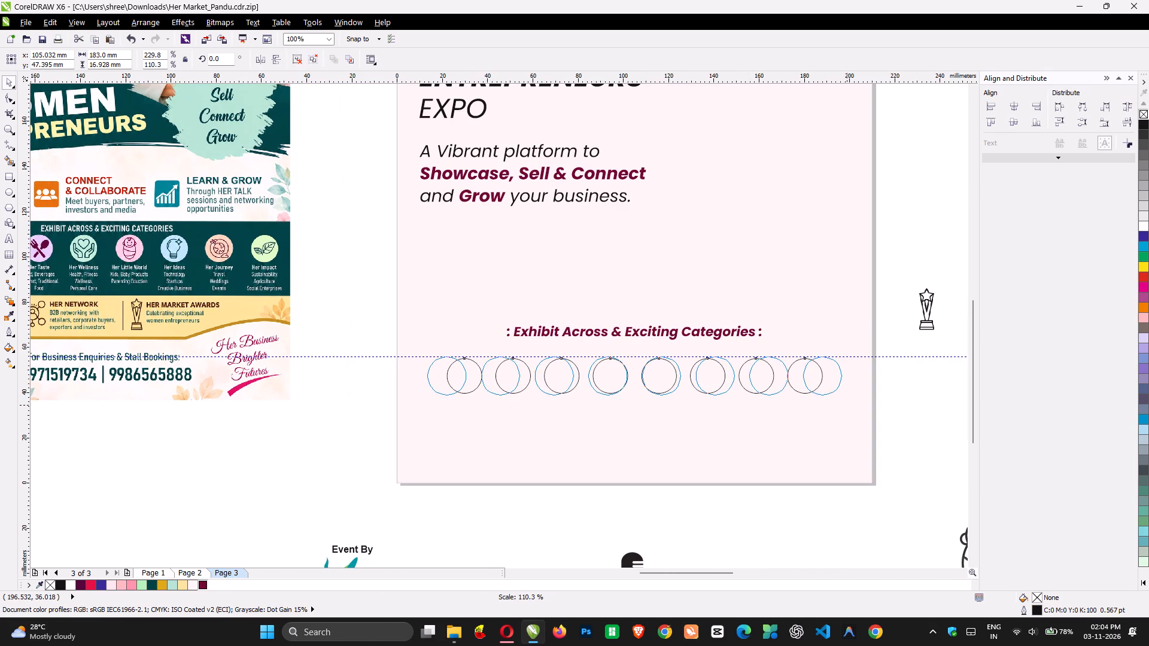
{"action": "left_click_drag", "start_coordinate": [848, 406], "coordinate": [852, 407]}
{"action": "scroll", "coordinate": [715, 458], "scroll_direction": "right", "scroll_amount": 1}
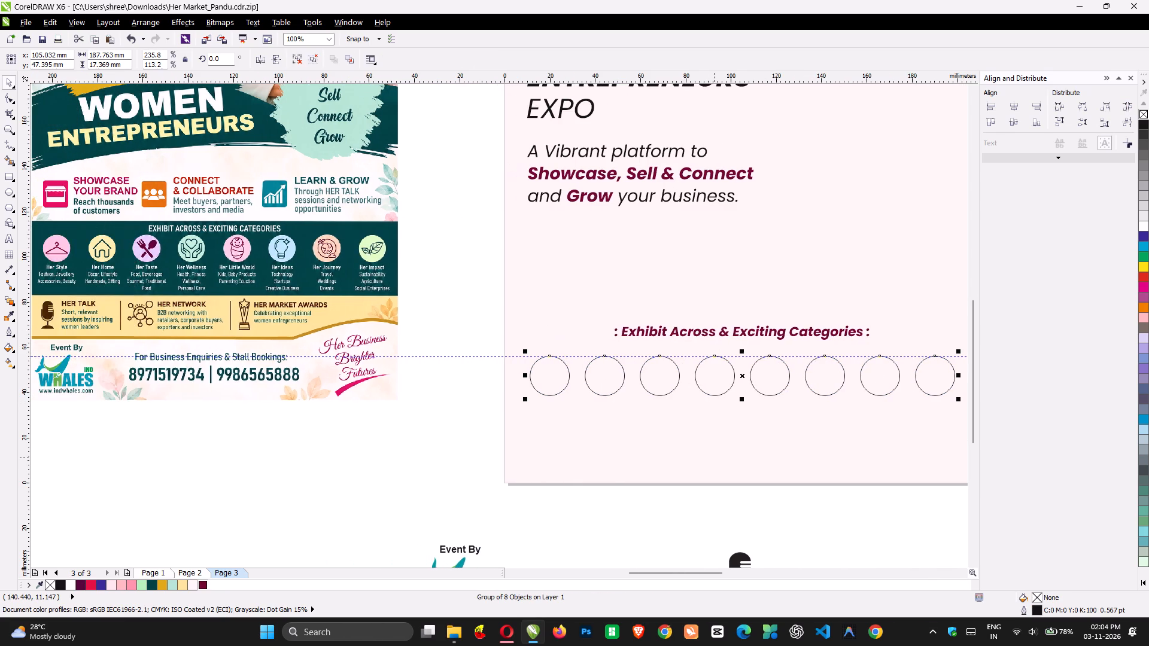
{"action": "scroll", "coordinate": [715, 458], "scroll_direction": "right", "scroll_amount": 1}
{"action": "left_click", "coordinate": [463, 453]}
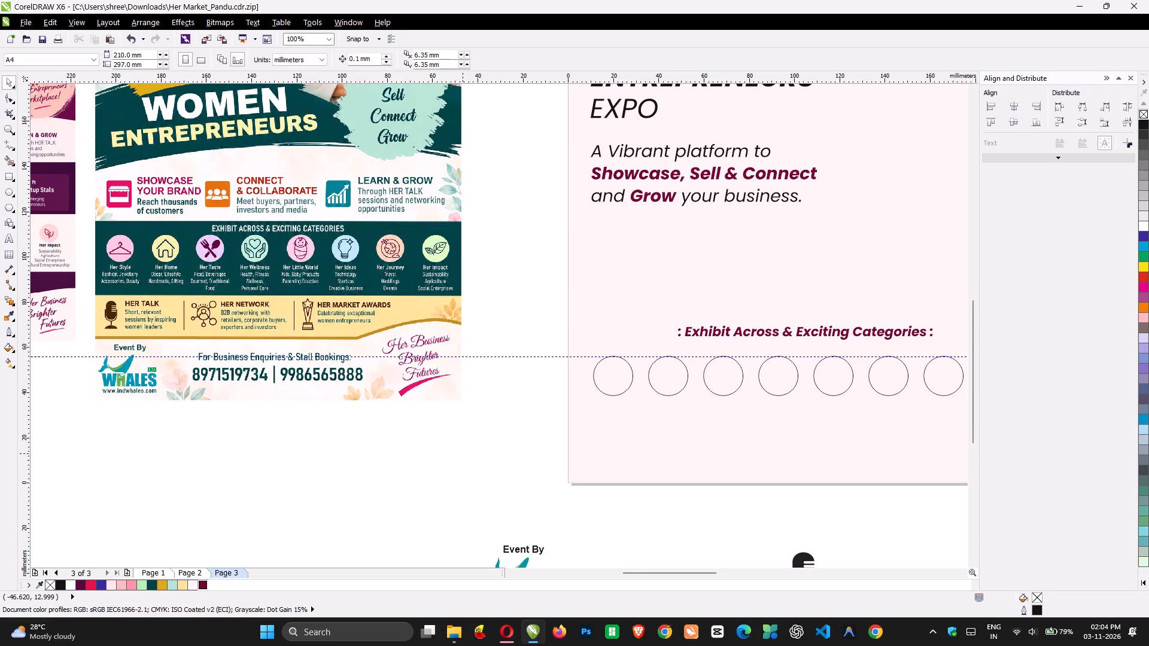
{"action": "scroll", "coordinate": [463, 453], "scroll_direction": "left", "scroll_amount": 2}
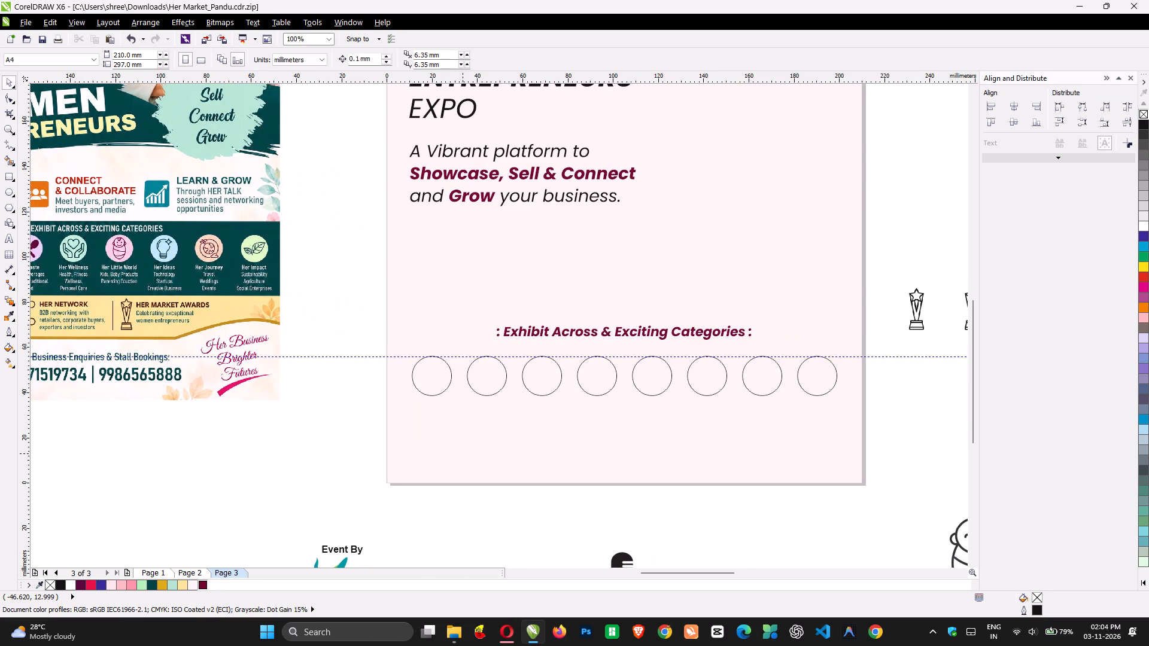
{"action": "scroll", "coordinate": [463, 453], "scroll_direction": "left", "scroll_amount": 2}
{"action": "scroll", "coordinate": [463, 453], "scroll_direction": "down", "scroll_amount": 1}
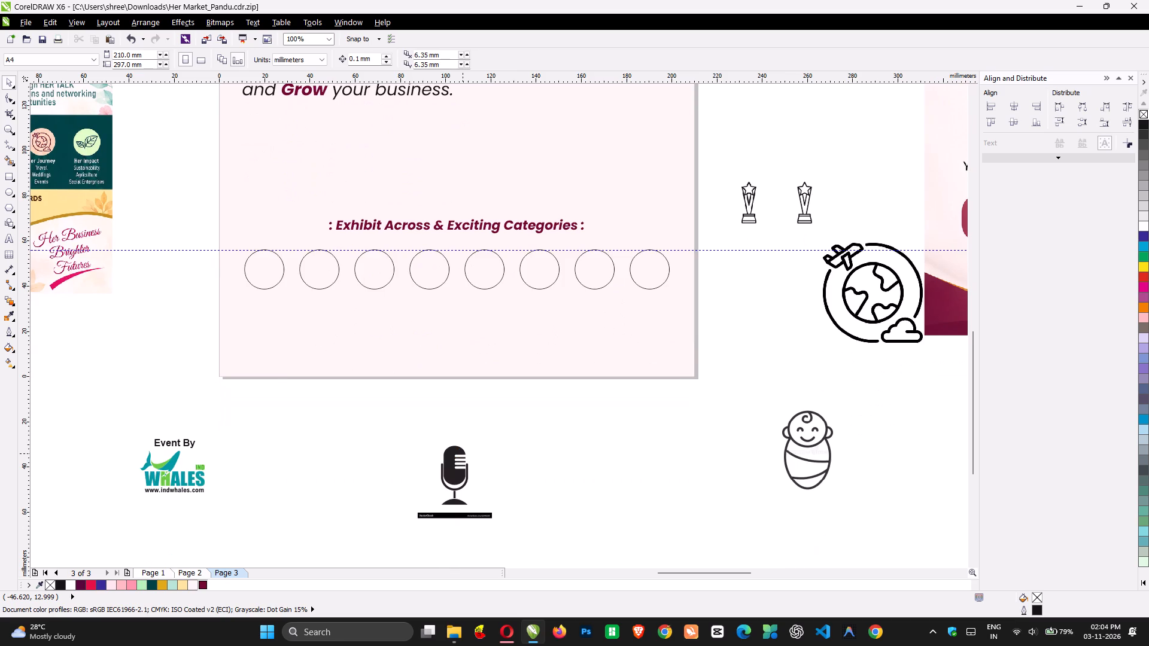
{"action": "scroll", "coordinate": [463, 453], "scroll_direction": "right", "scroll_amount": 4}
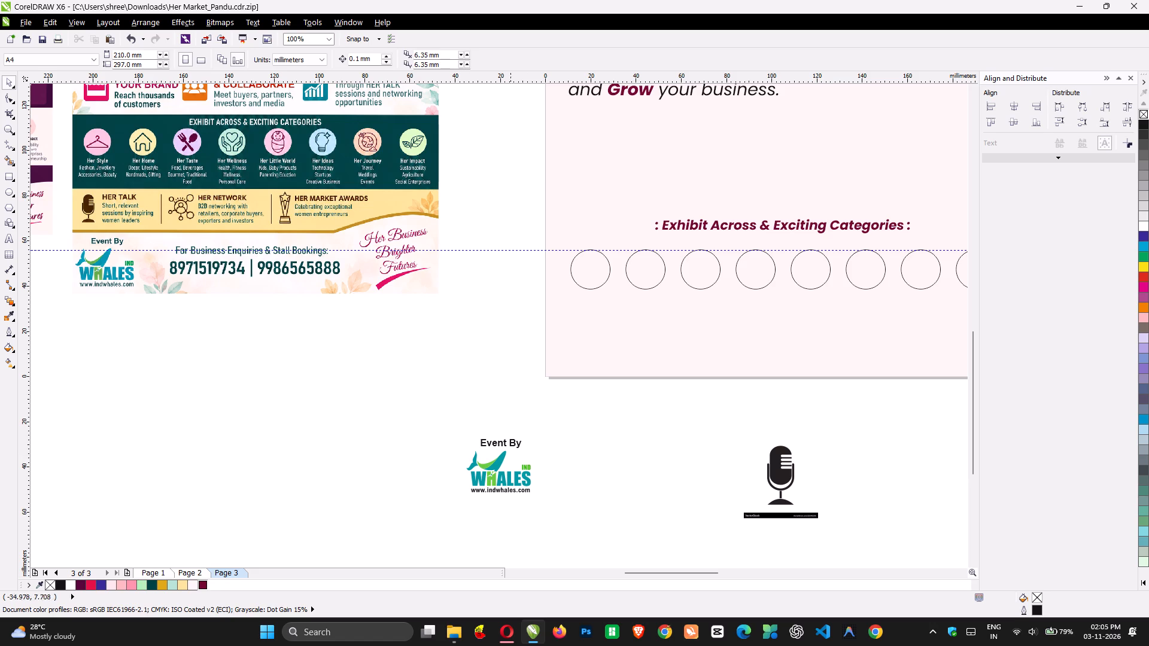
{"action": "scroll", "coordinate": [565, 352], "scroll_direction": "up", "scroll_amount": 1}
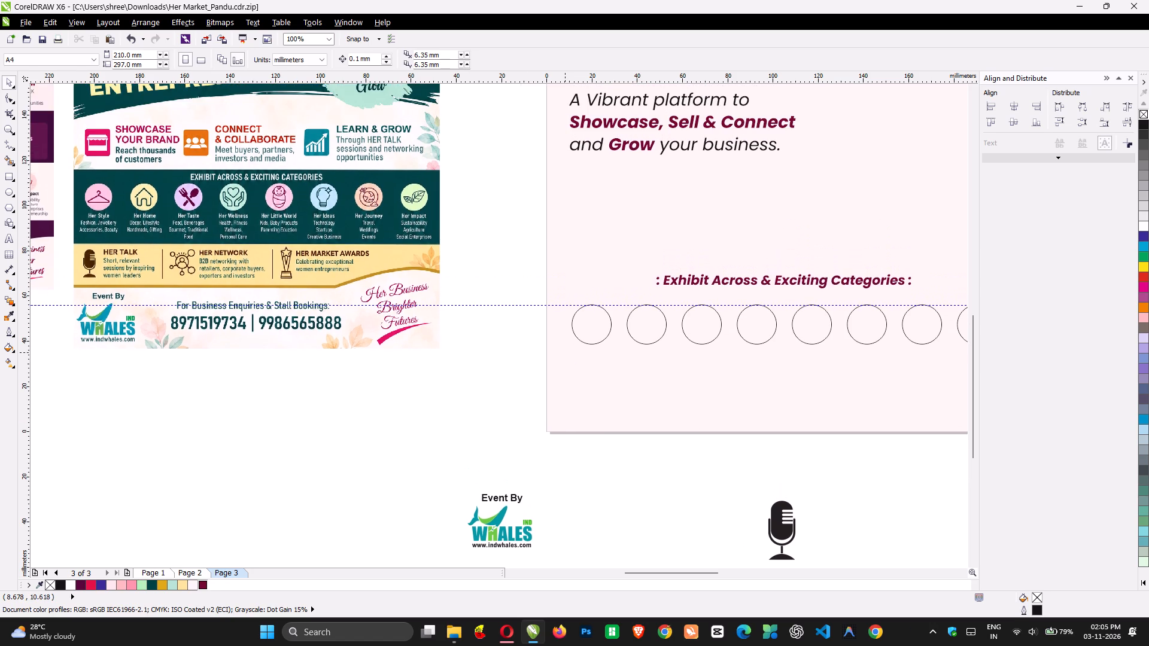
{"action": "scroll", "coordinate": [565, 352], "scroll_direction": "left", "scroll_amount": 2}
{"action": "scroll", "coordinate": [565, 352], "scroll_direction": "up", "scroll_amount": 1}
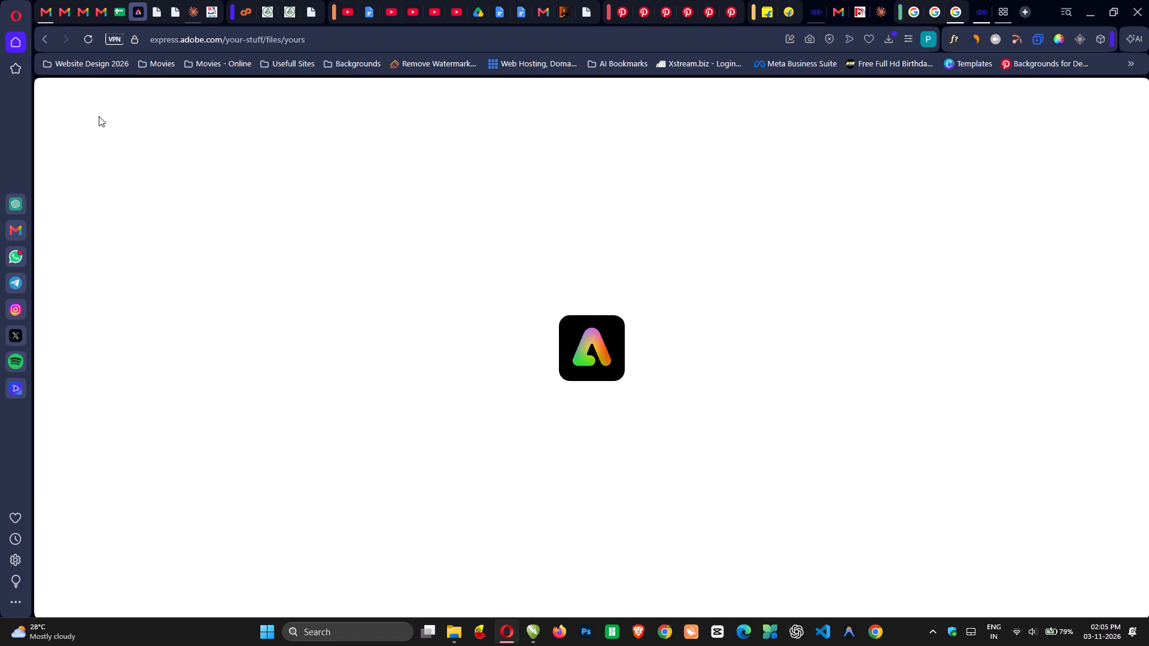
{"action": "left_click", "coordinate": [89, 41]}
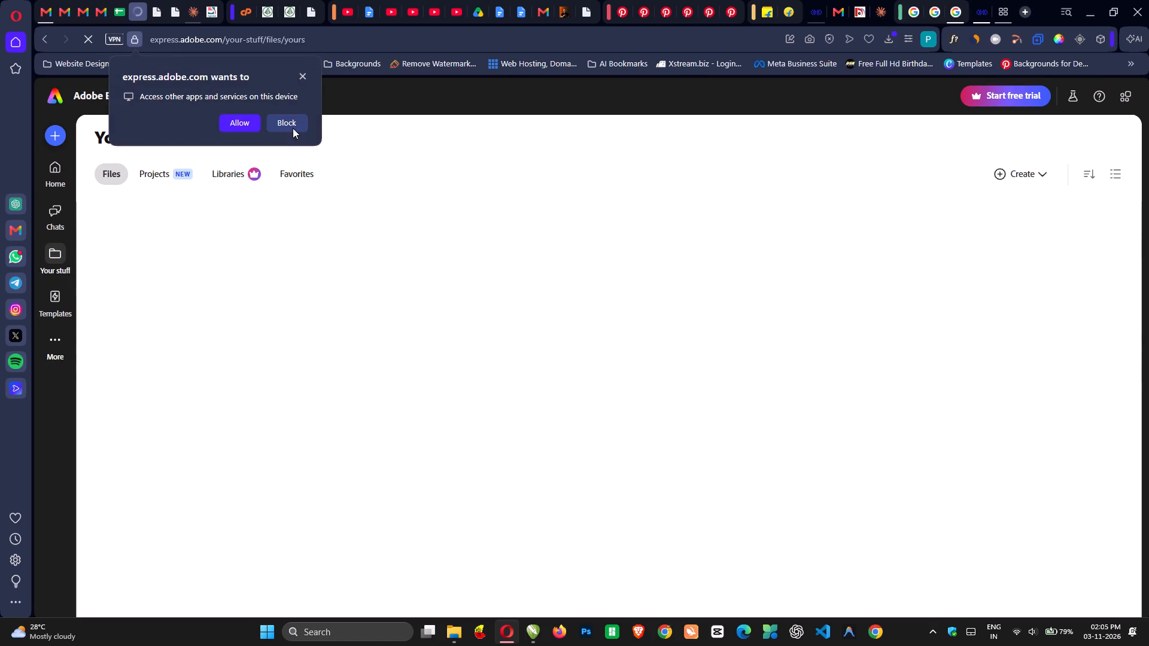
{"action": "left_click", "coordinate": [300, 75]}
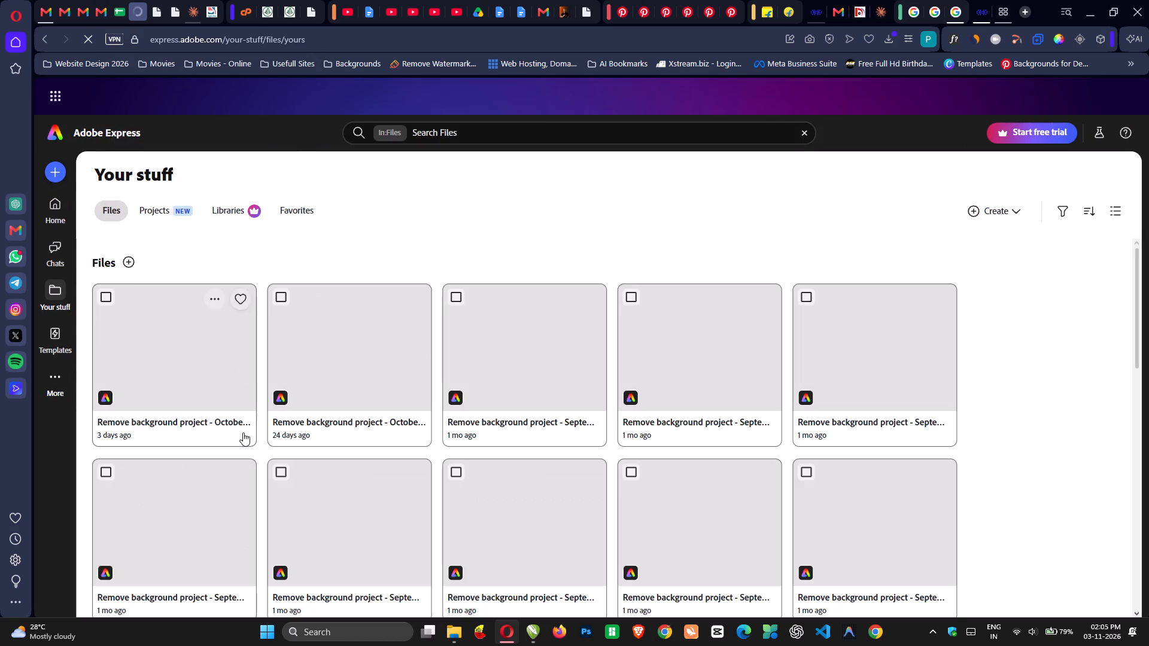
{"action": "left_click", "coordinate": [58, 196]}
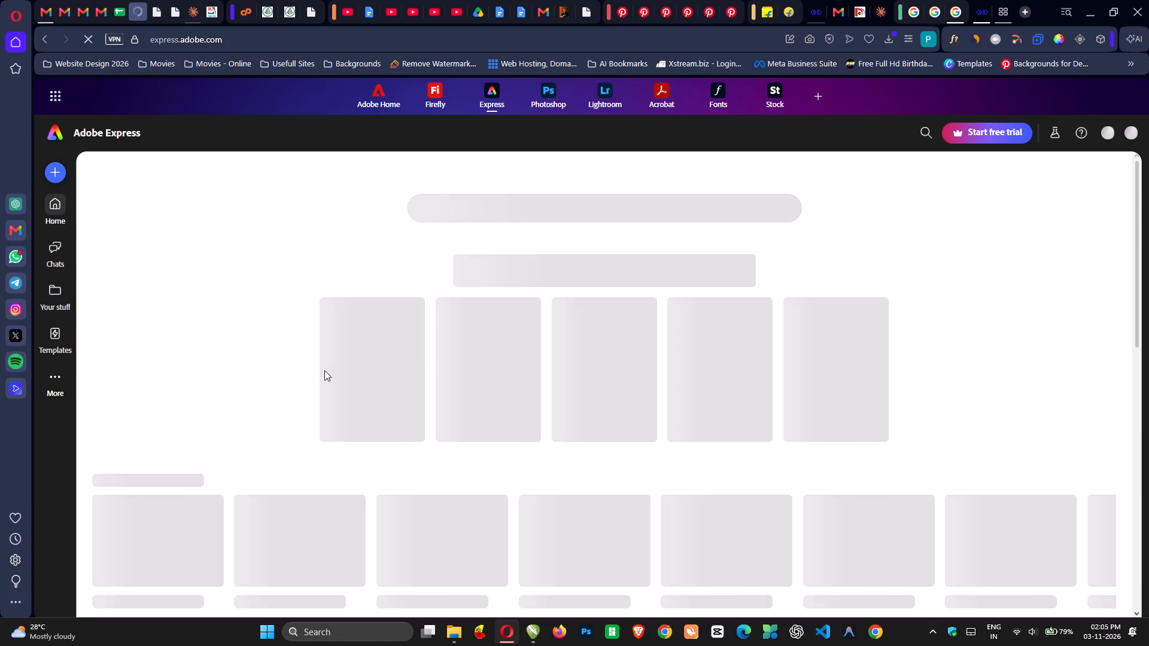
{"action": "scroll", "coordinate": [324, 370], "scroll_direction": "down", "scroll_amount": 2}
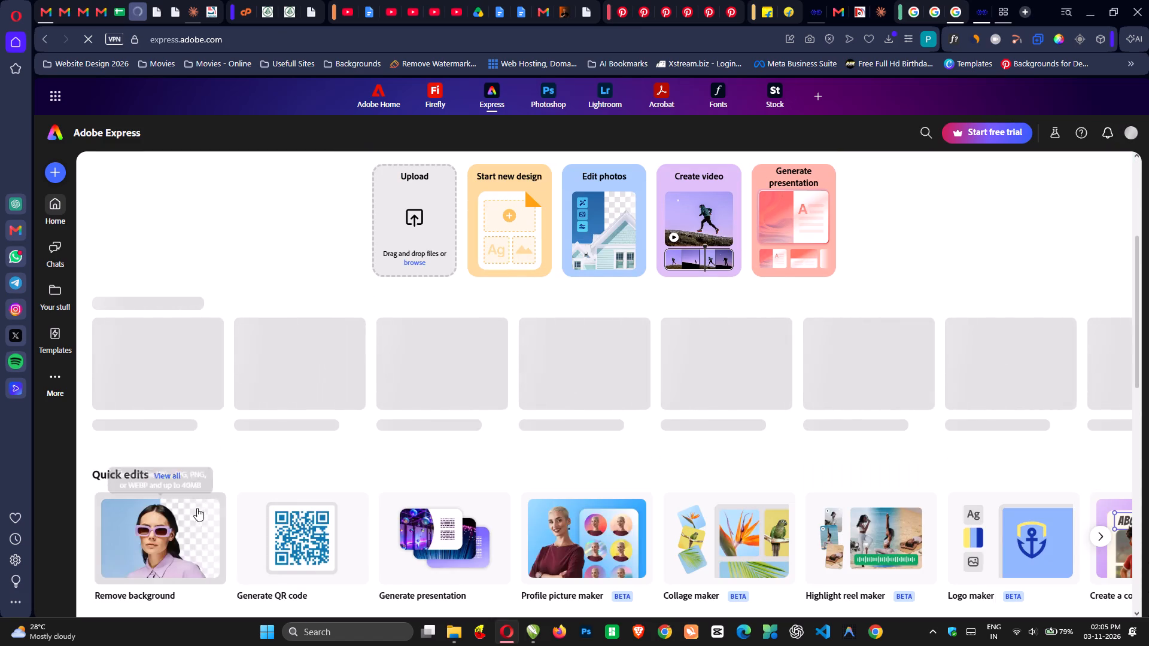
{"action": "left_click", "coordinate": [186, 534]}
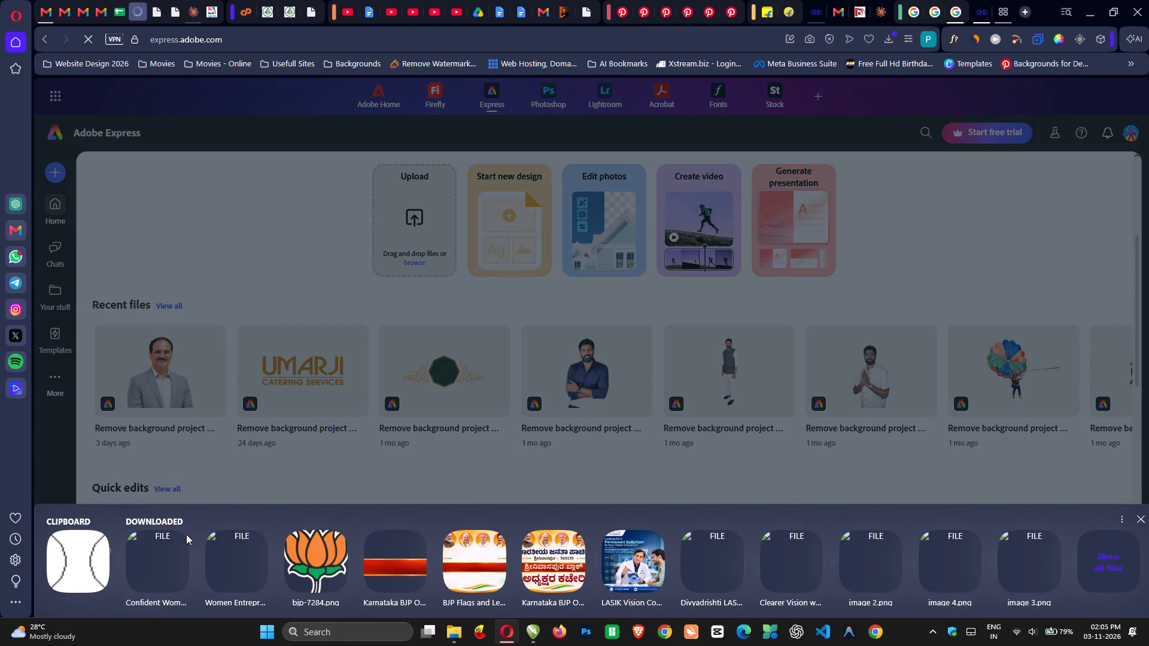
{"action": "left_click", "coordinate": [157, 573]}
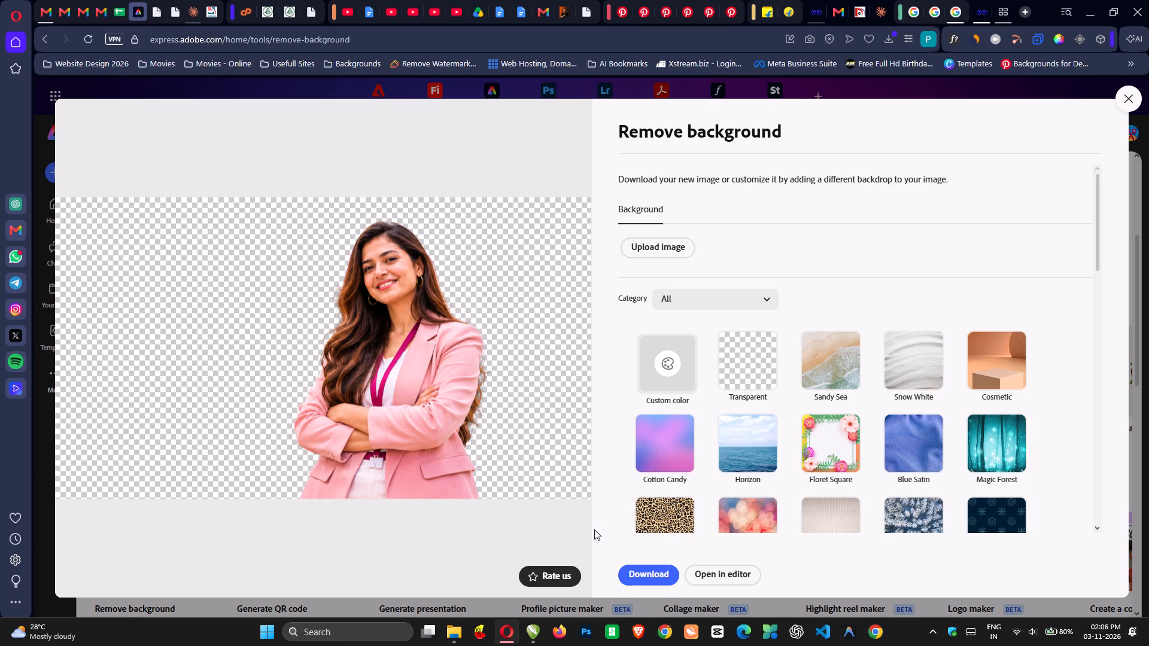
{"action": "left_click", "coordinate": [648, 571]}
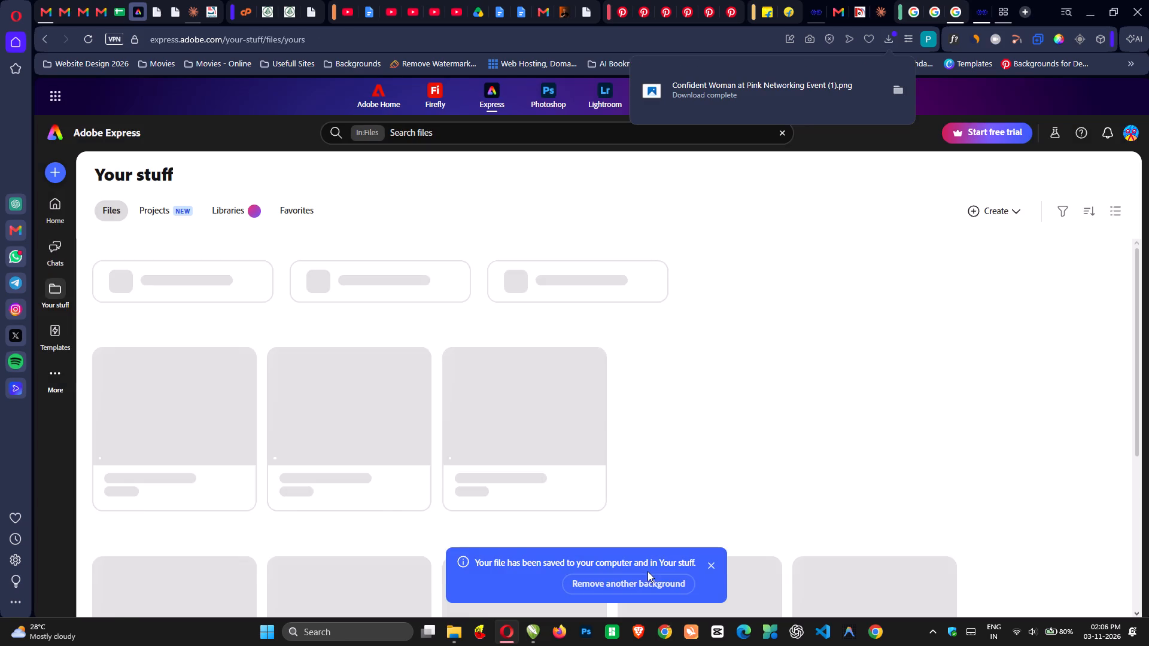
Bring the downloaded cutout Confident Woman at Pink Networking Event (1).png into CorelDRAW and place it over the page 3 poster.
{"action": "left_click_drag", "start_coordinate": [698, 99], "coordinate": [636, 249]}
{"action": "key", "text": "alt+Tab"}
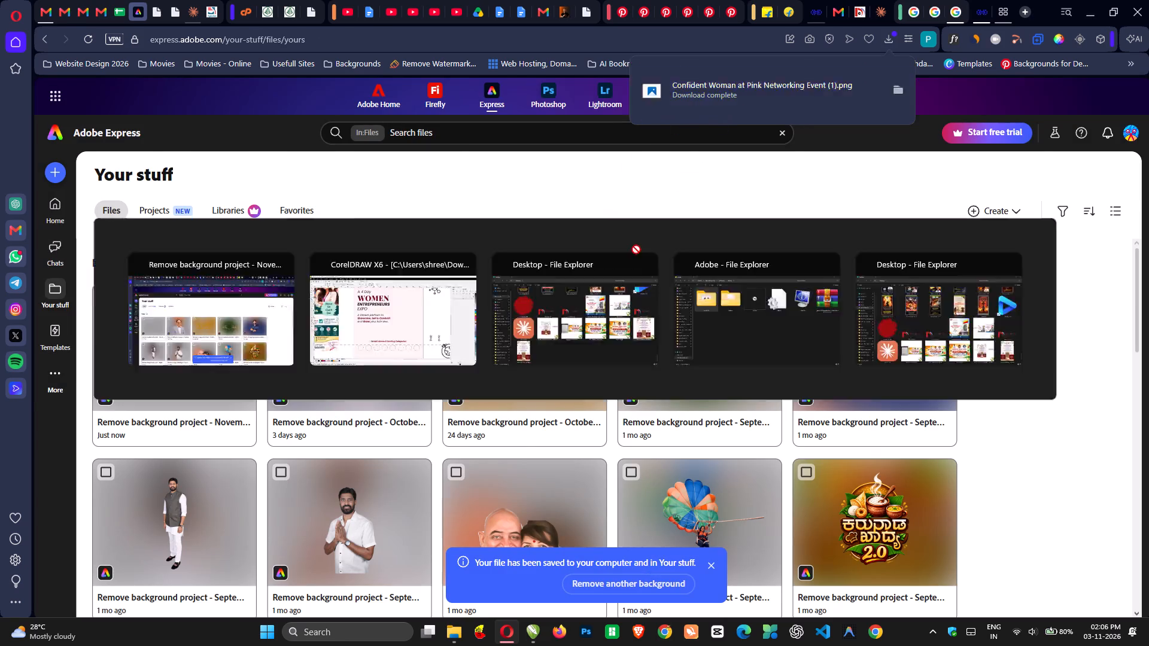
{"action": "left_click_drag", "start_coordinate": [636, 249], "coordinate": [629, 282]}
{"action": "scroll", "coordinate": [740, 270], "scroll_direction": "left", "scroll_amount": 2}
{"action": "scroll", "coordinate": [740, 270], "scroll_direction": "up", "scroll_amount": 1}
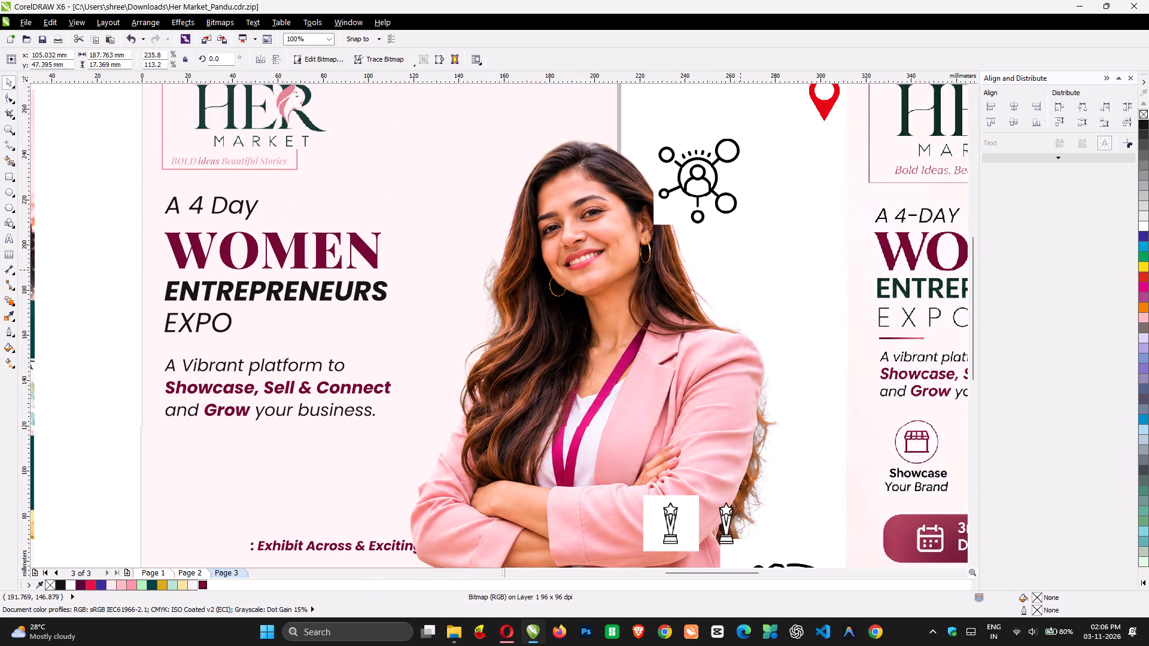
{"action": "left_click_drag", "start_coordinate": [643, 278], "coordinate": [582, 223]}
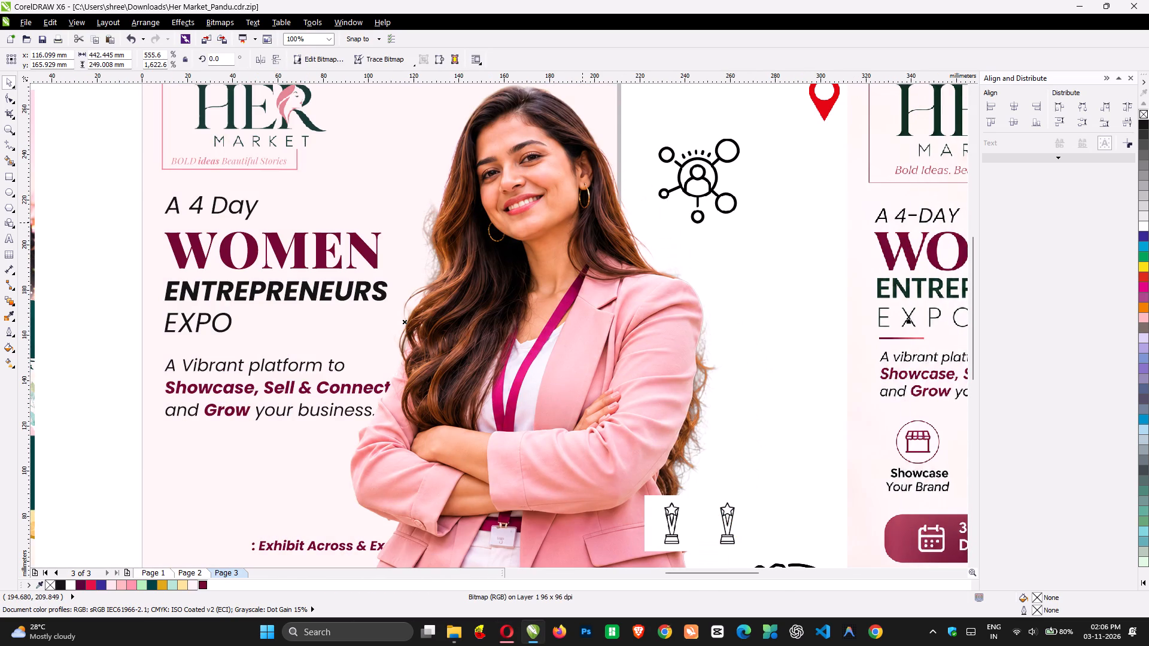
Crop the empty transparent areas on both sides of the woman's cutout by moving its edge nodes inward.
{"action": "key", "text": "F3"}
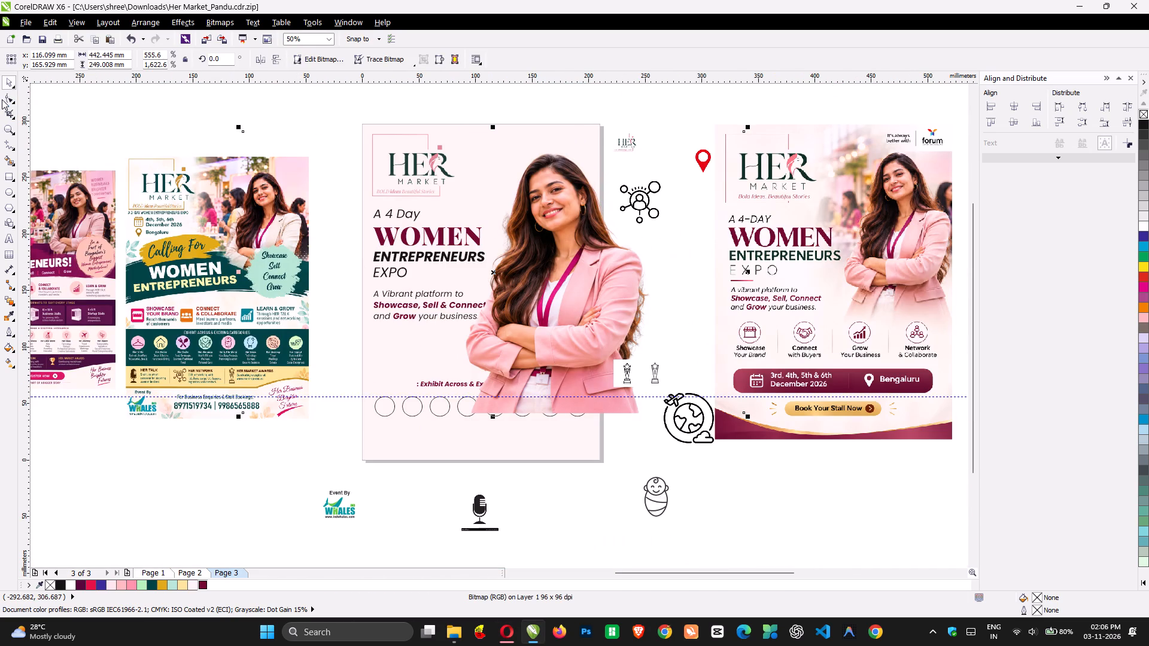
{"action": "left_click", "coordinate": [4, 100]}
{"action": "left_click_drag", "start_coordinate": [234, 112], "coordinate": [323, 488]}
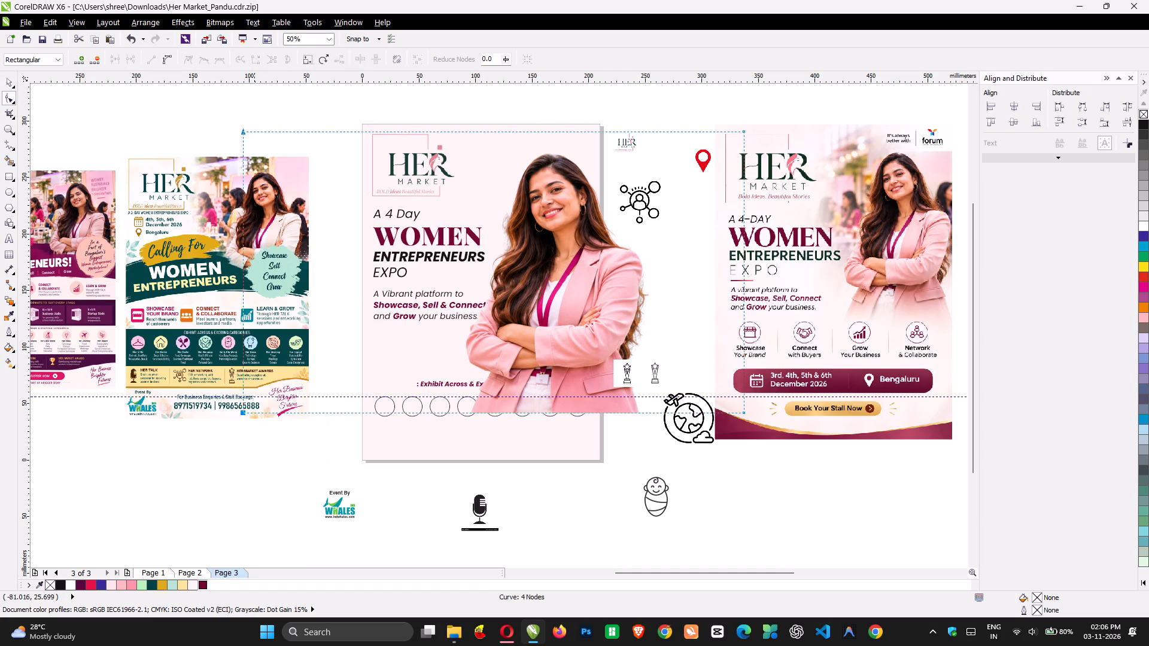
{"action": "left_click_drag", "start_coordinate": [244, 413], "coordinate": [461, 410]}
{"action": "left_click_drag", "start_coordinate": [674, 105], "coordinate": [781, 433]}
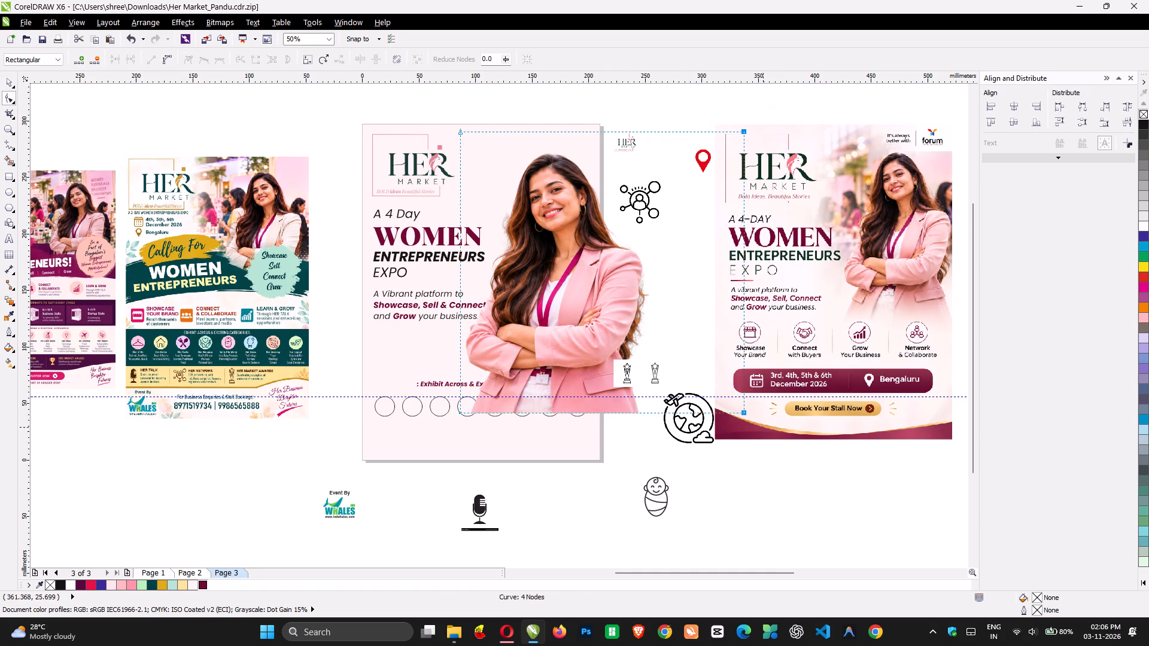
{"action": "left_click_drag", "start_coordinate": [746, 413], "coordinate": [650, 410]}
{"action": "key", "text": "space"}
Scale the woman's cutout proportionally to about 102 mm wide and position it beside the WOMEN ENTREPRENEURS EXPO text.
{"action": "left_click_drag", "start_coordinate": [653, 419], "coordinate": [604, 382]}
{"action": "left_click_drag", "start_coordinate": [550, 273], "coordinate": [560, 264]}
{"action": "left_click_drag", "start_coordinate": [560, 264], "coordinate": [554, 261]}
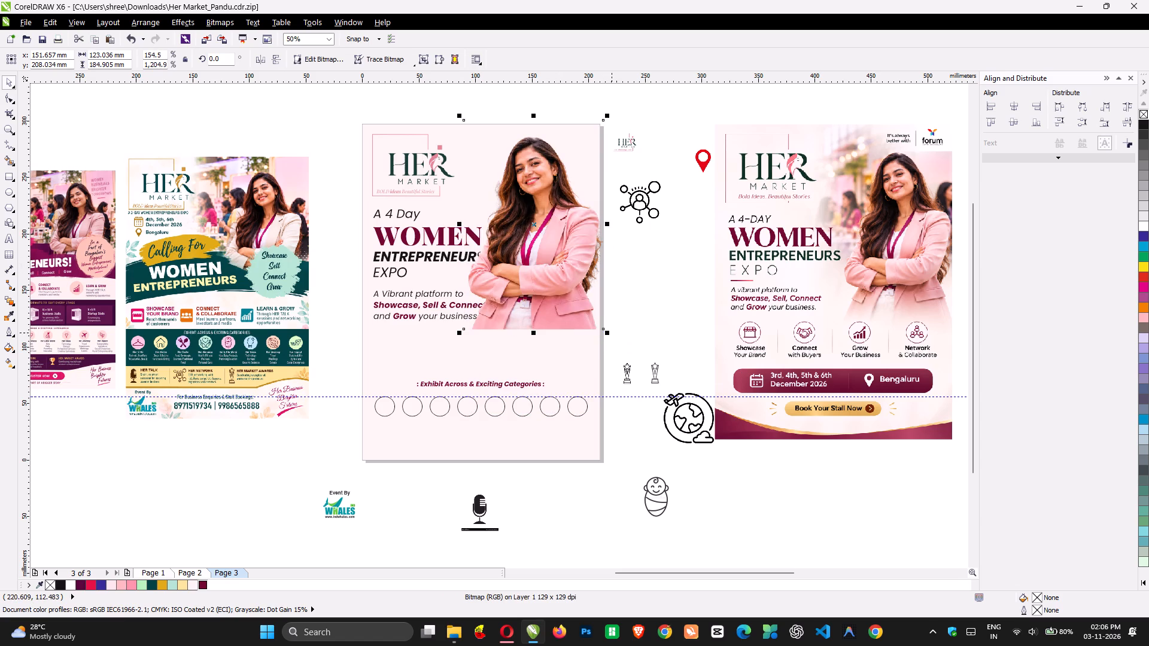
{"action": "left_click", "coordinate": [612, 333]}
{"action": "left_click", "coordinate": [577, 309]}
{"action": "left_click_drag", "start_coordinate": [607, 335], "coordinate": [595, 333]}
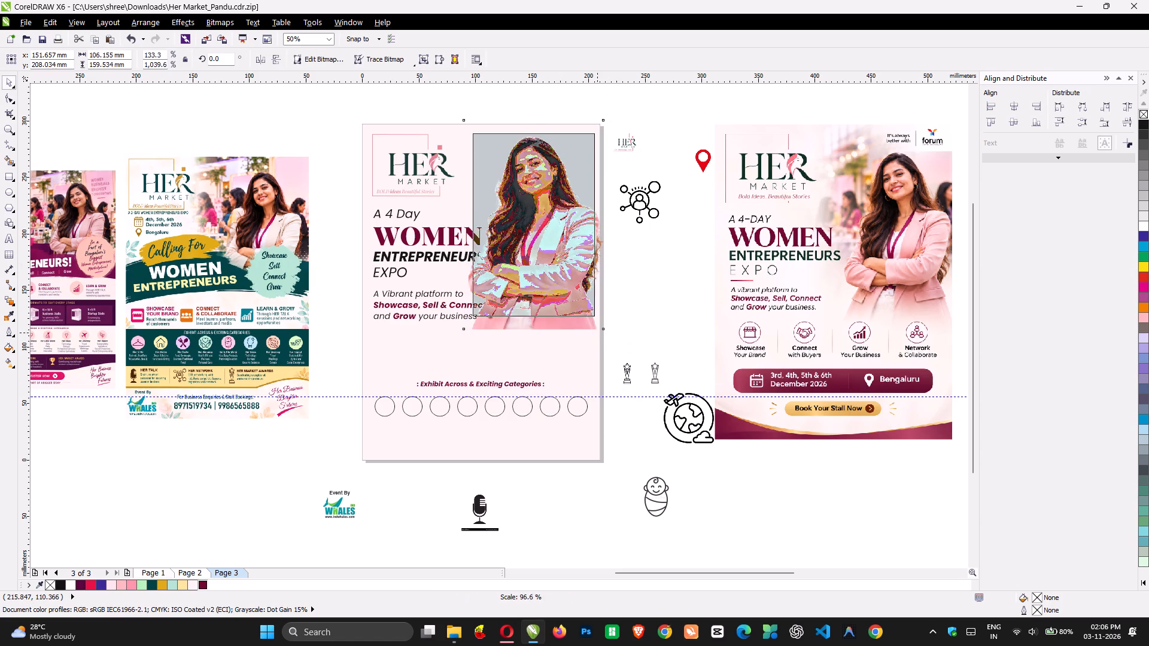
{"action": "left_click_drag", "start_coordinate": [595, 333], "coordinate": [595, 333]}
{"action": "left_click_drag", "start_coordinate": [552, 288], "coordinate": [563, 292]}
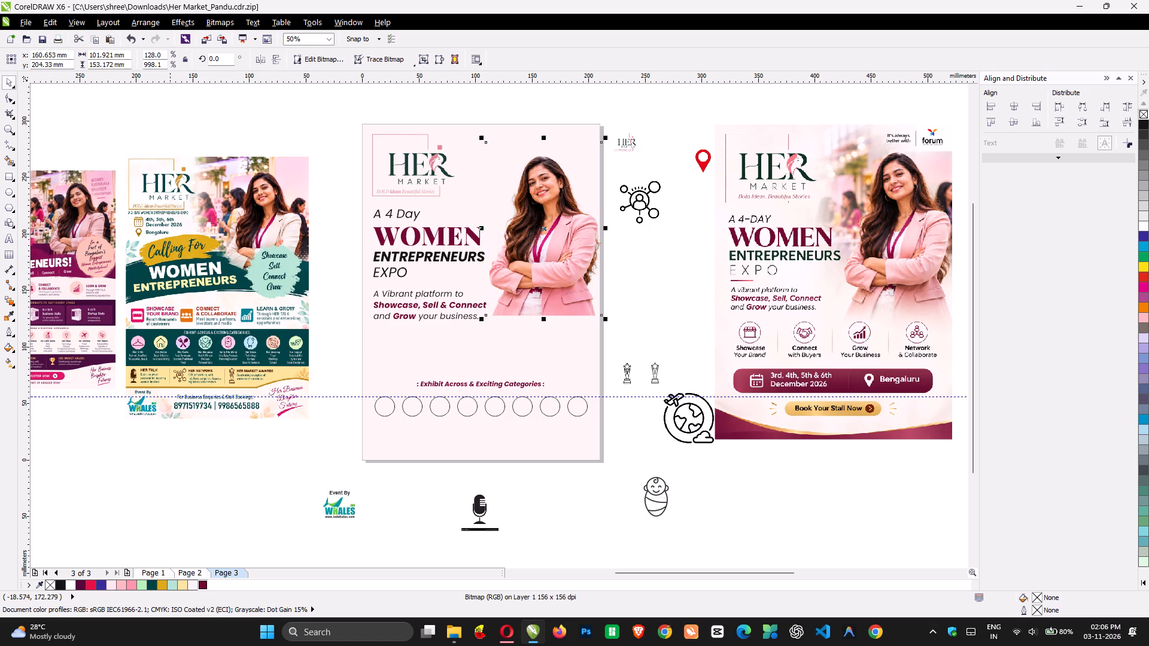
Apply a vertical linear transparency to the woman's cutout, fading its lower edge into the poster background.
{"action": "left_click_drag", "start_coordinate": [11, 302], "coordinate": [65, 377]}
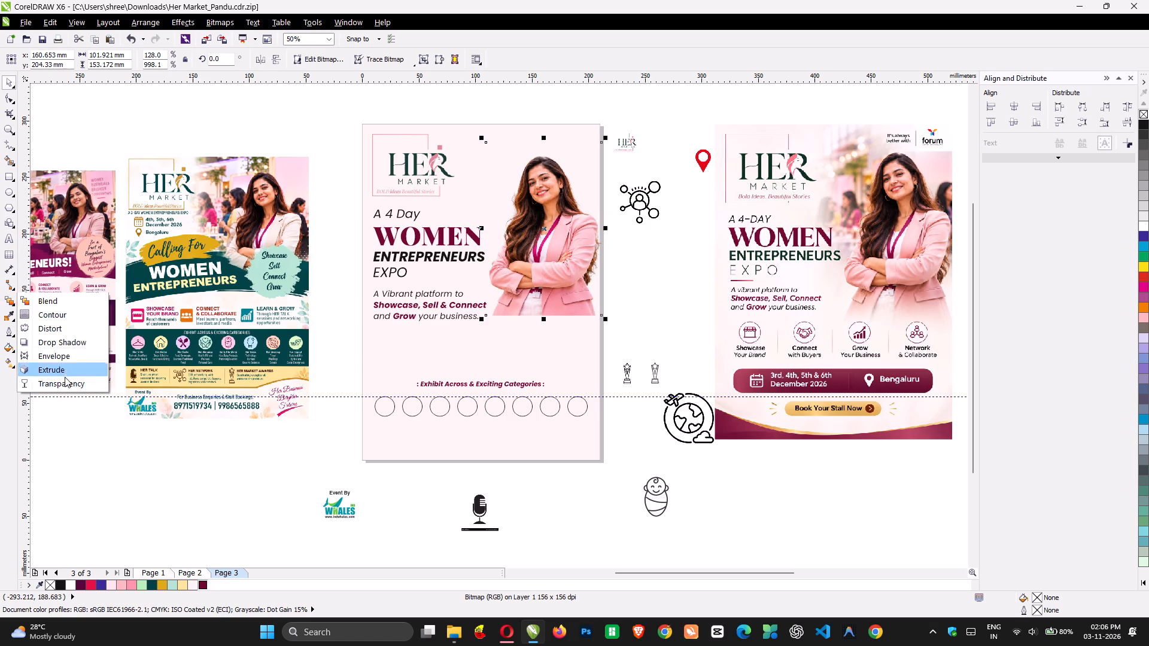
{"action": "left_click_drag", "start_coordinate": [65, 377], "coordinate": [65, 385]}
{"action": "left_click_drag", "start_coordinate": [547, 264], "coordinate": [548, 294]}
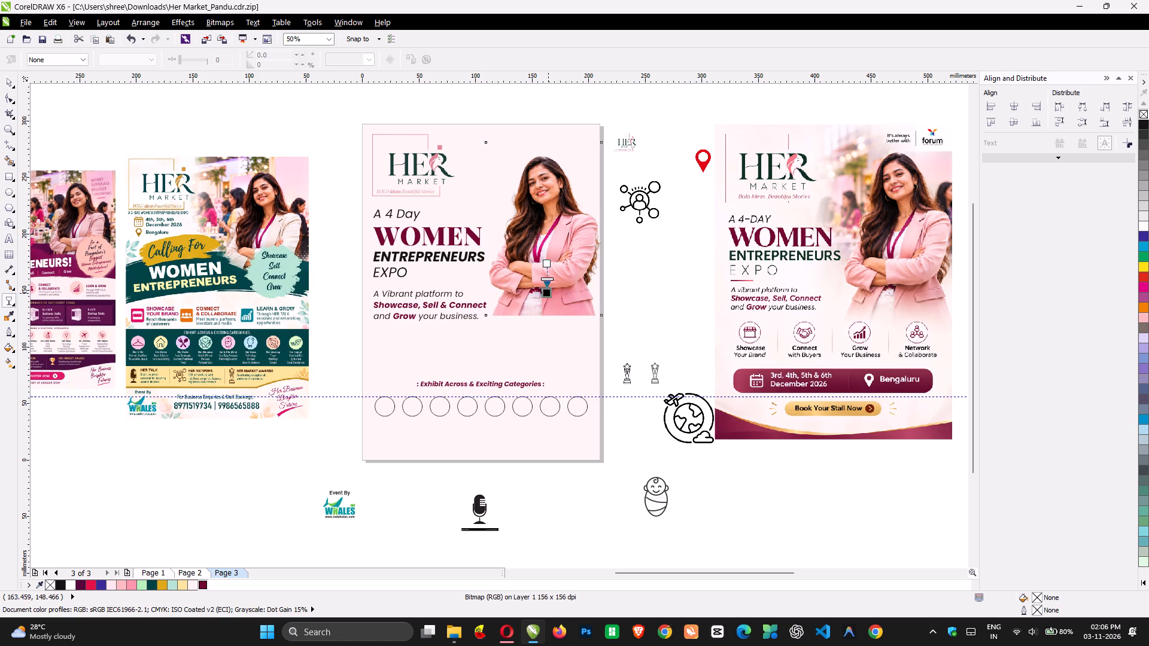
{"action": "left_click_drag", "start_coordinate": [548, 294], "coordinate": [548, 294]}
{"action": "key", "text": "space"}
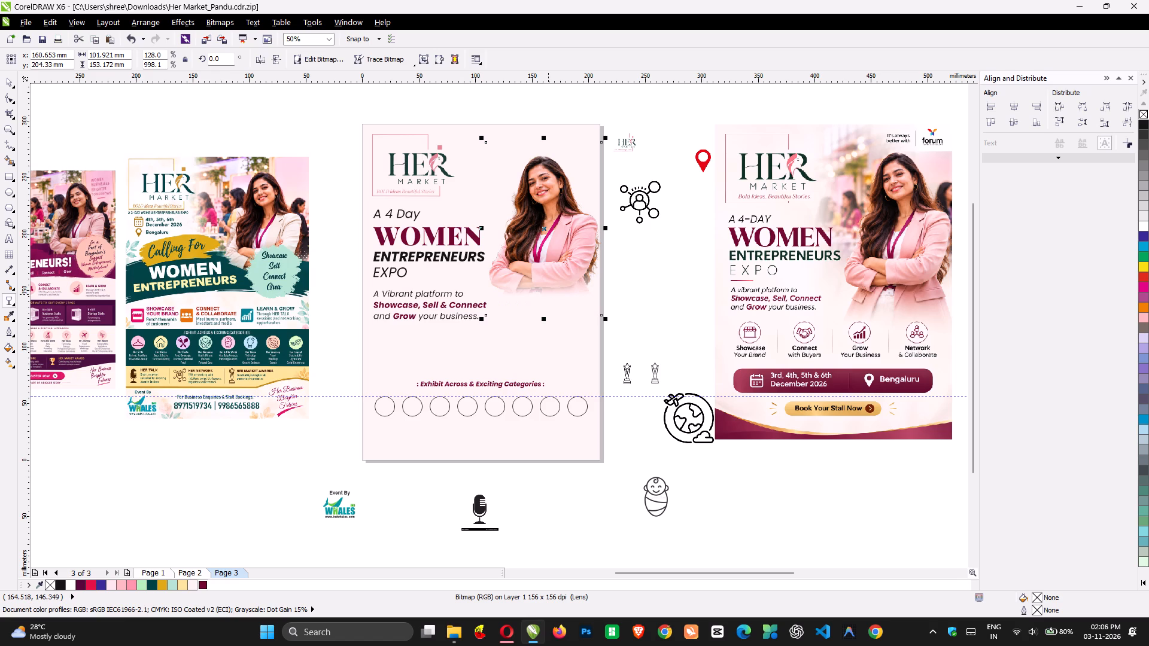
Save the Her Market poster document.
{"action": "key", "text": "ctrl+s"}
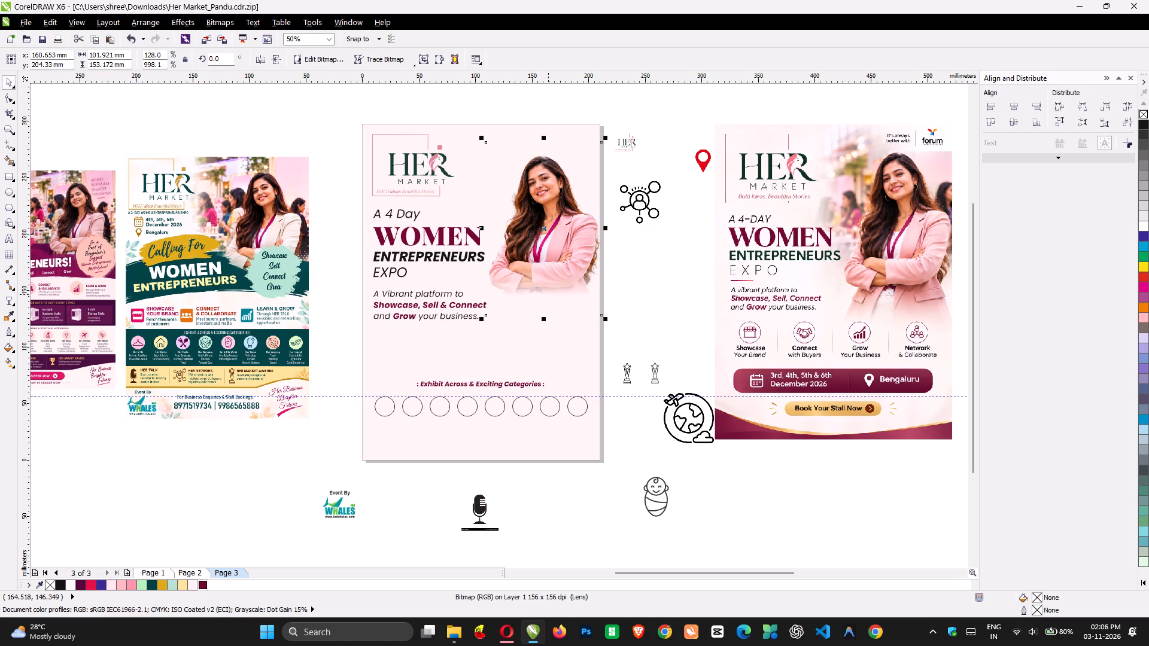
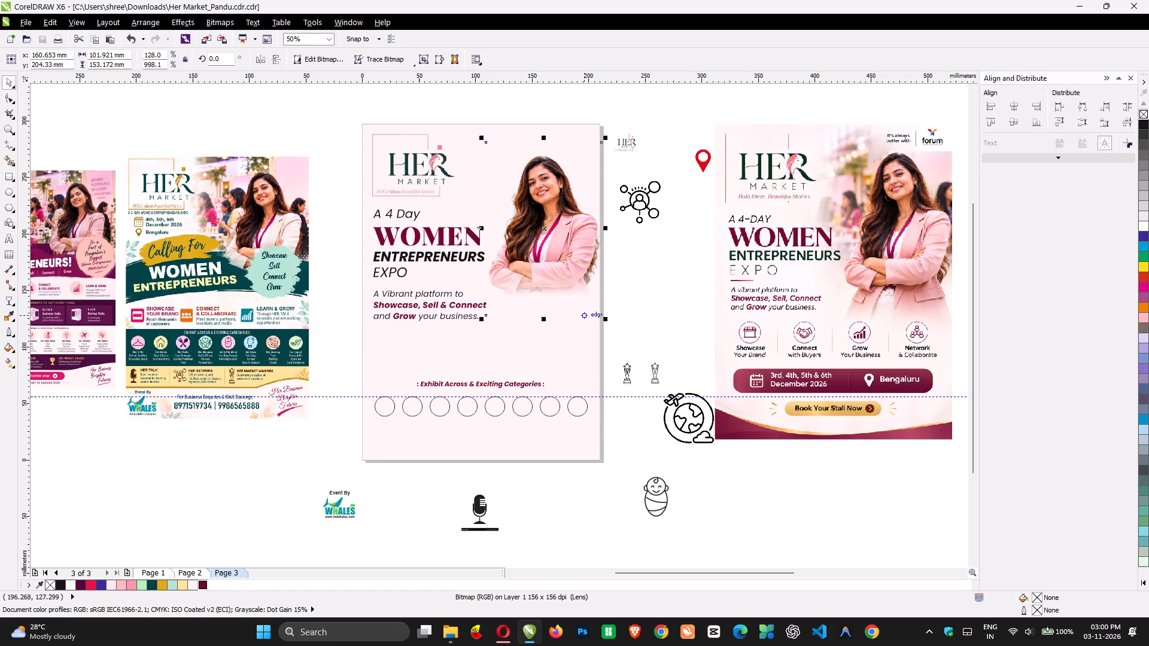
Shift the woman's cutout slightly toward the headline text, to about X 156 mm, Y 206 mm.
{"action": "left_click", "coordinate": [647, 337]}
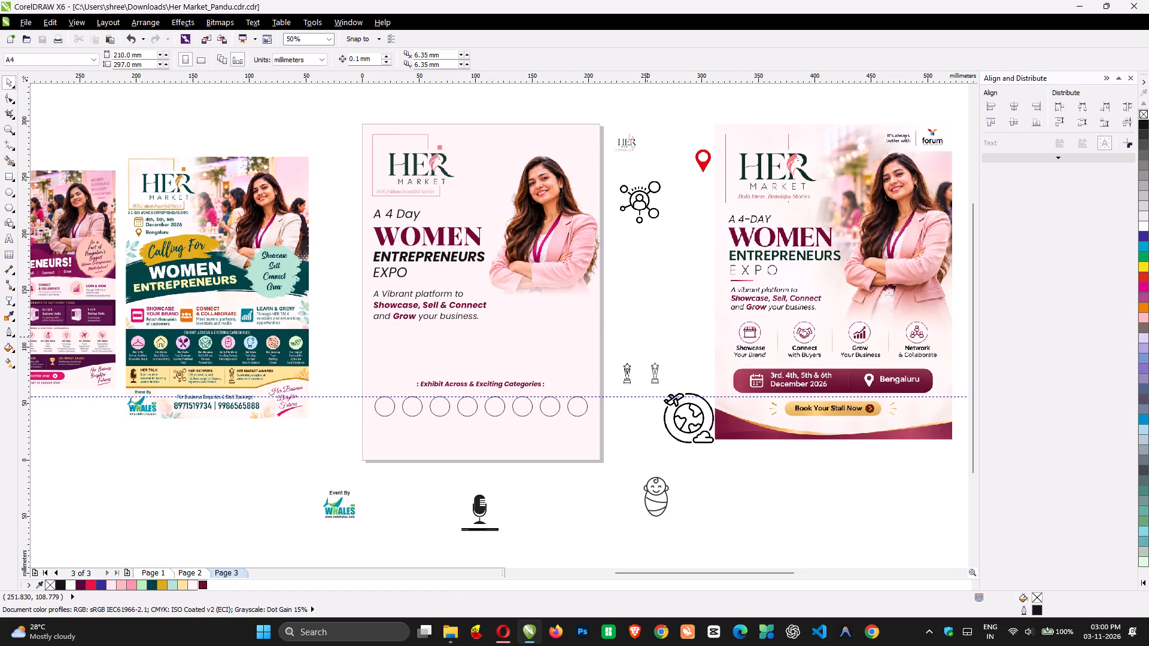
{"action": "key", "text": "z"}
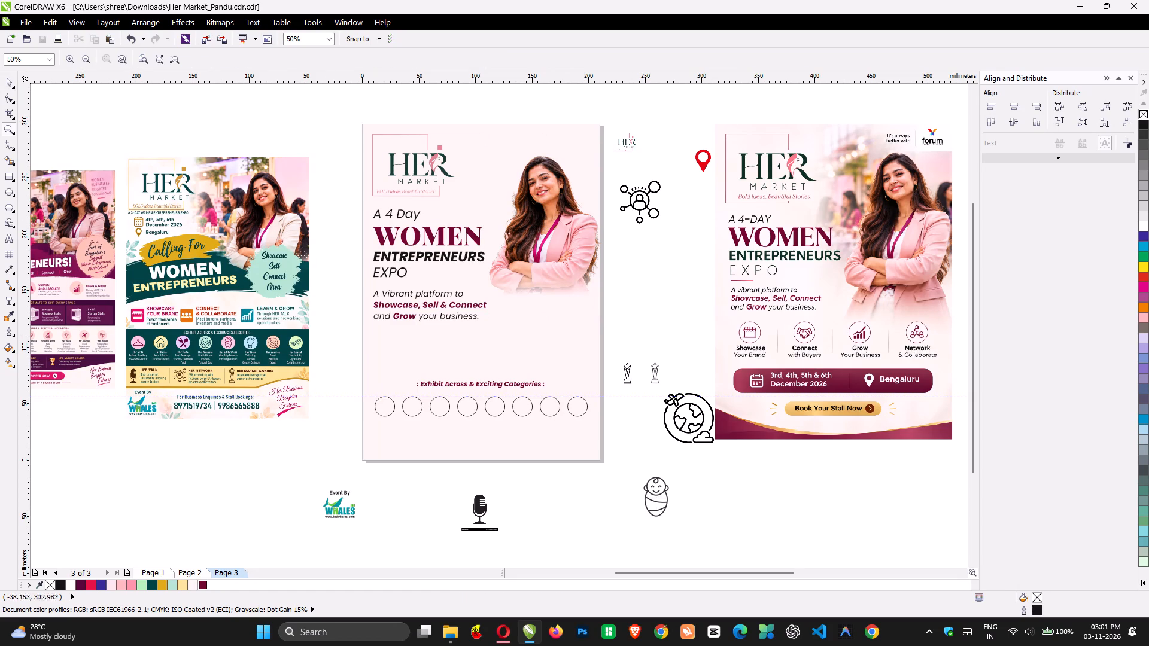
{"action": "left_click_drag", "start_coordinate": [328, 122], "coordinate": [673, 330]}
{"action": "key", "text": "space"}
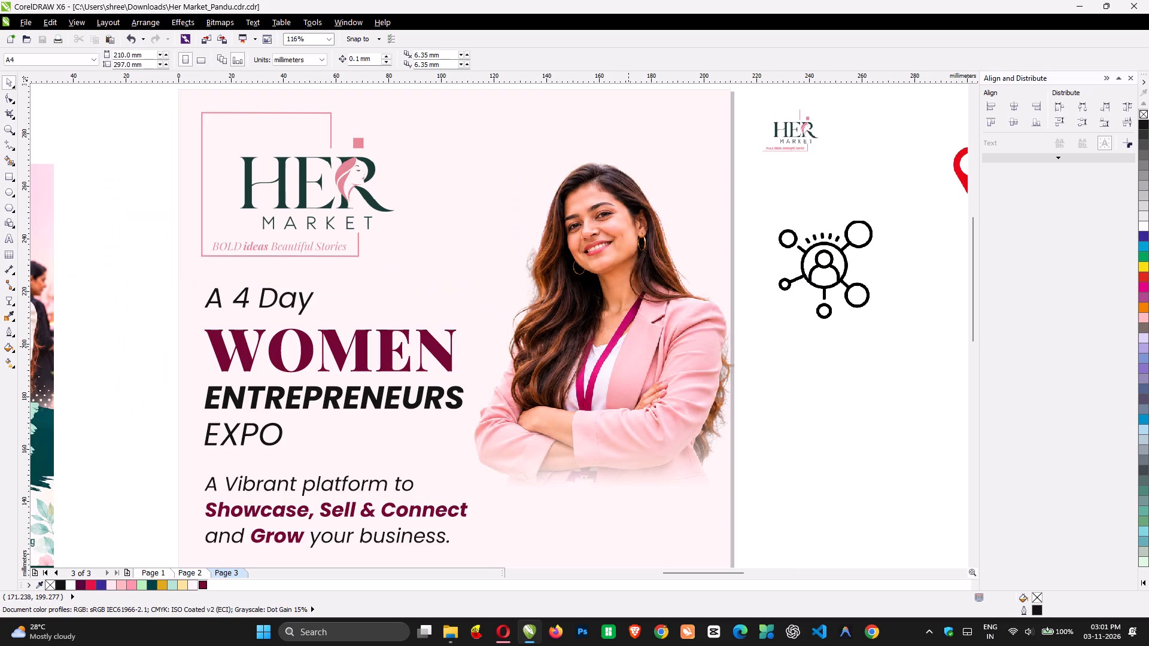
{"action": "left_click_drag", "start_coordinate": [630, 348], "coordinate": [618, 344]}
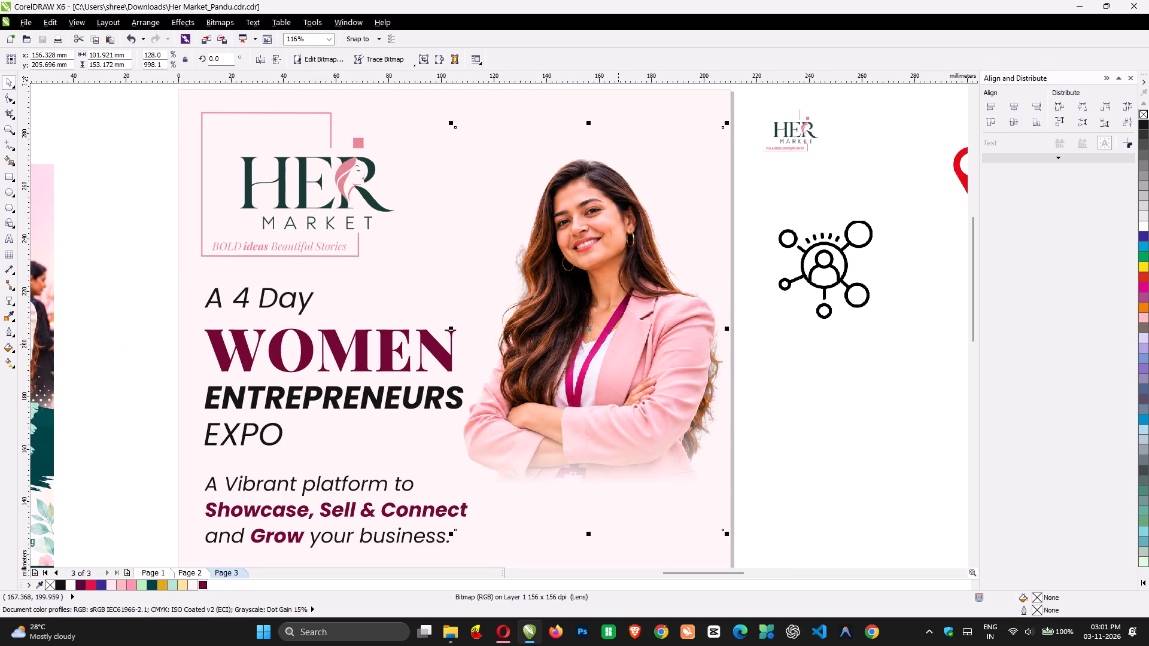
{"action": "left_click", "coordinate": [803, 514]}
Ungroup the row of eight category circles and regroup it as two separate groups of four circles.
{"action": "scroll", "coordinate": [724, 443], "scroll_direction": "down", "scroll_amount": 1}
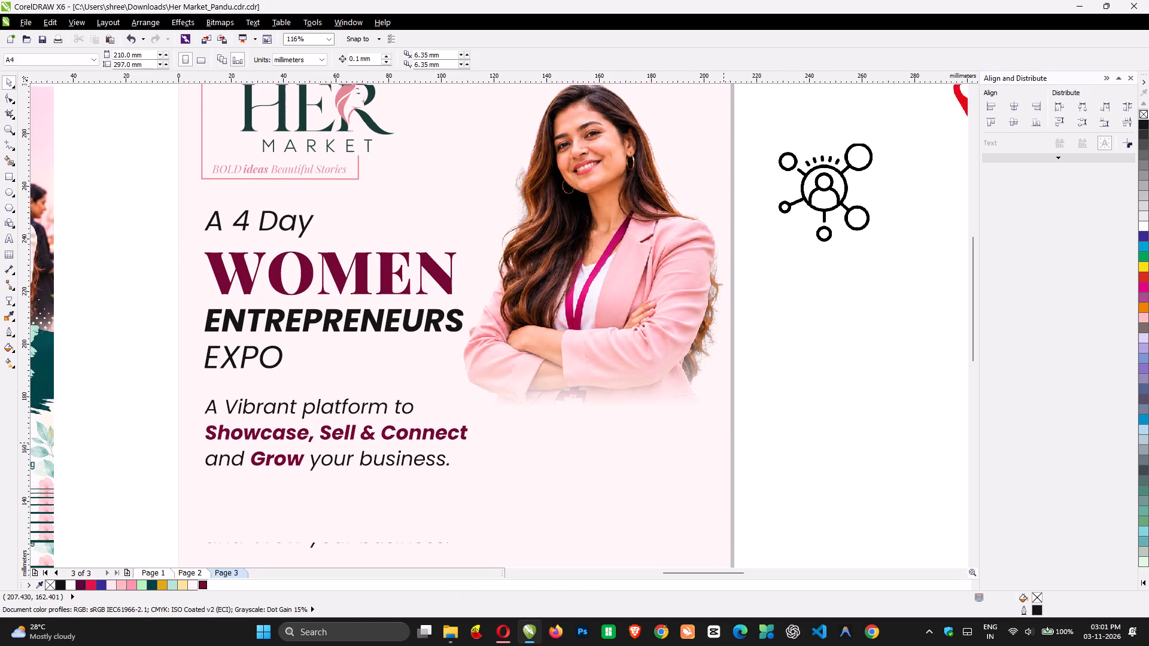
{"action": "scroll", "coordinate": [724, 443], "scroll_direction": "down", "scroll_amount": 3}
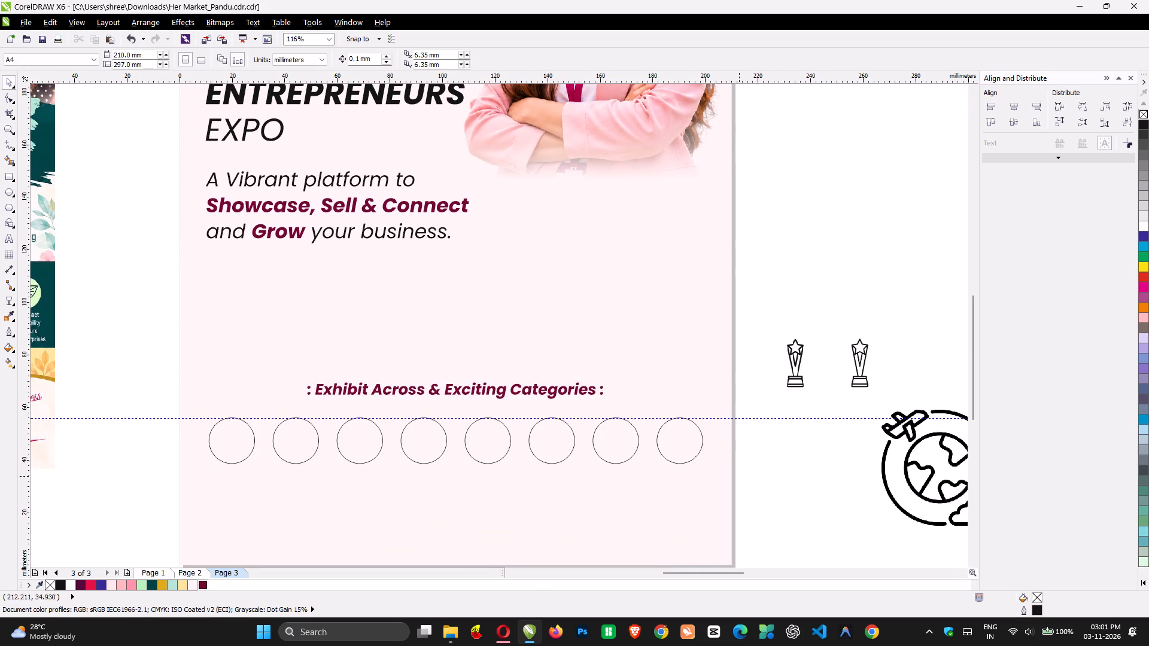
{"action": "left_click", "coordinate": [682, 458]}
{"action": "key", "text": "ctrl+u"}
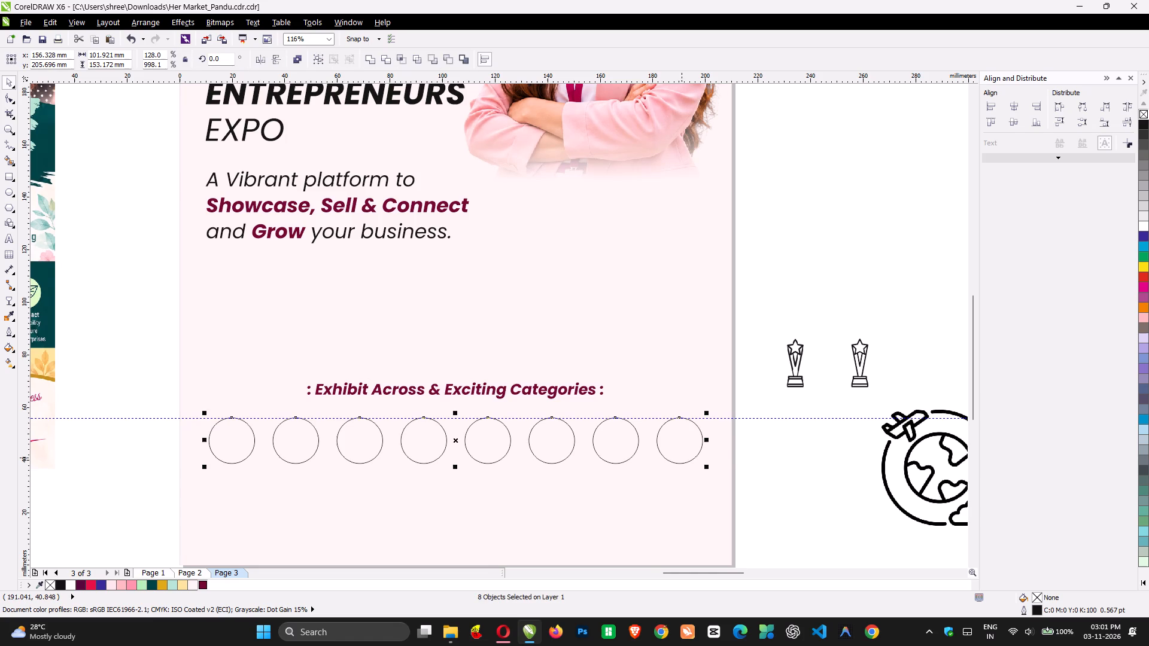
{"action": "left_click", "coordinate": [800, 437]}
{"action": "left_click", "coordinate": [673, 435]}
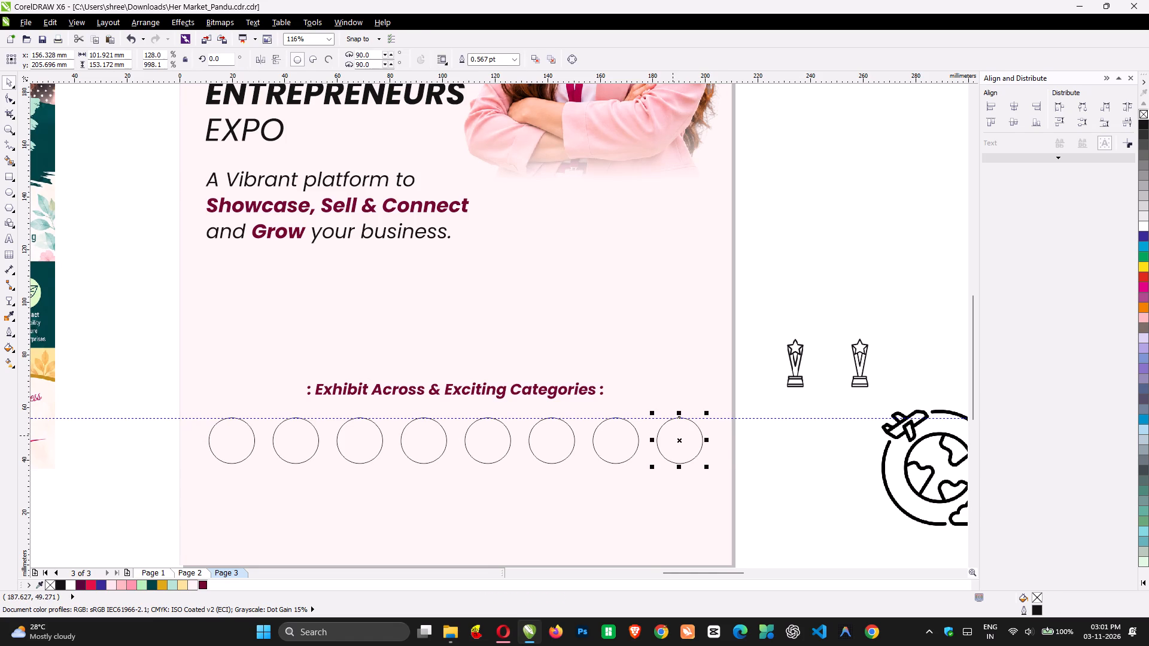
{"action": "left_click_drag", "start_coordinate": [764, 398], "coordinate": [450, 510]}
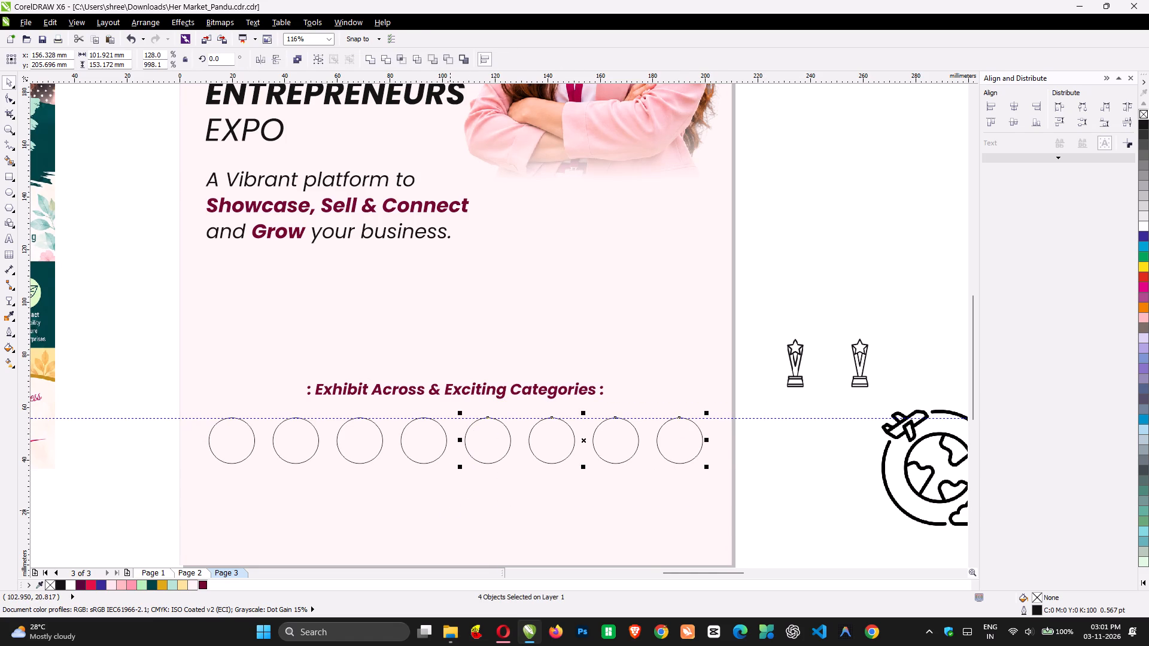
{"action": "key", "text": "ctrl+g"}
{"action": "left_click_drag", "start_coordinate": [147, 403], "coordinate": [434, 488]}
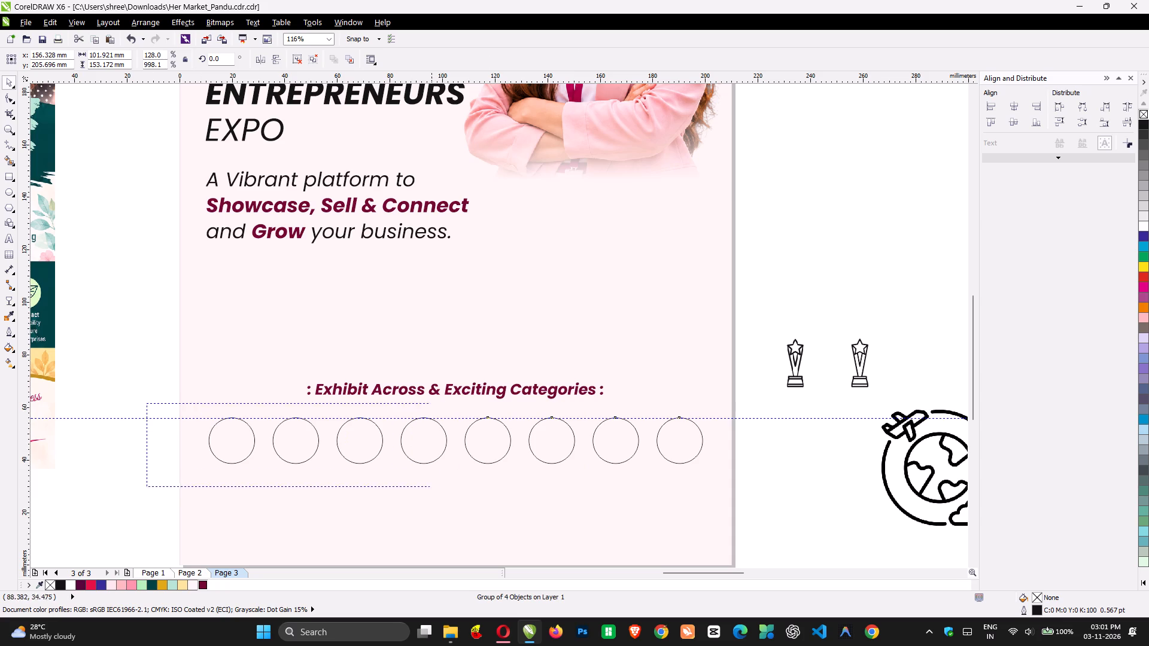
{"action": "left_click_drag", "start_coordinate": [434, 488], "coordinate": [469, 496]}
{"action": "key", "text": "ctrl+g"}
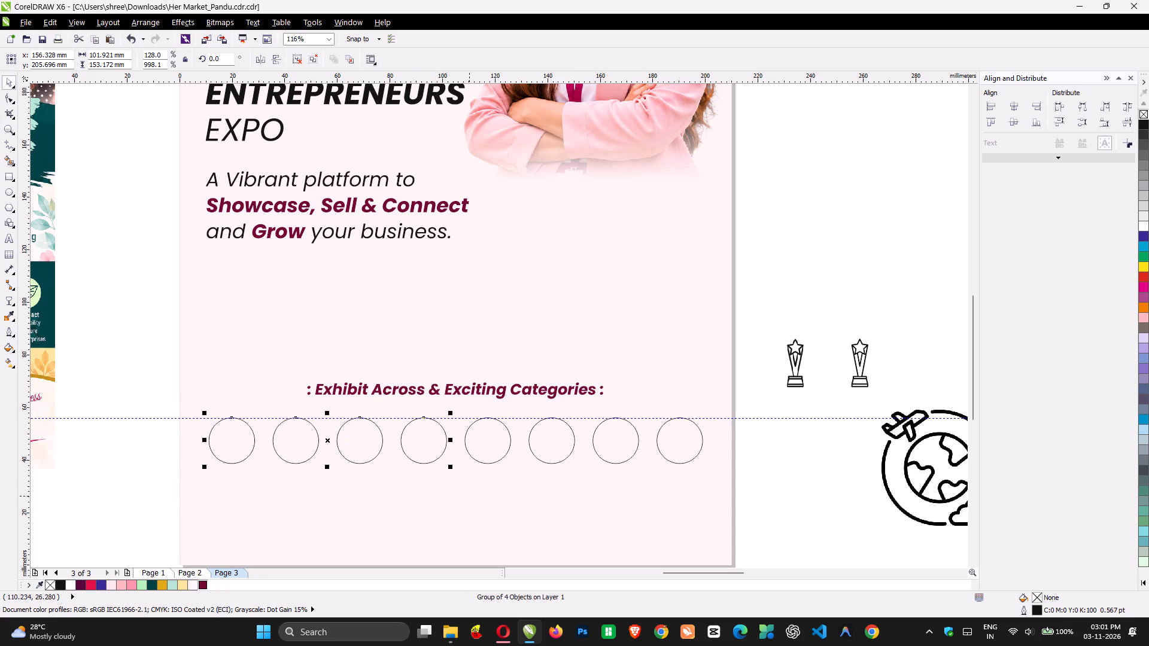
Move the second group of four circles directly beneath the first, at about Y 27 mm, and align their left edges.
{"action": "left_click", "coordinate": [493, 440]}
{"action": "left_click_drag", "start_coordinate": [493, 440], "coordinate": [361, 529]}
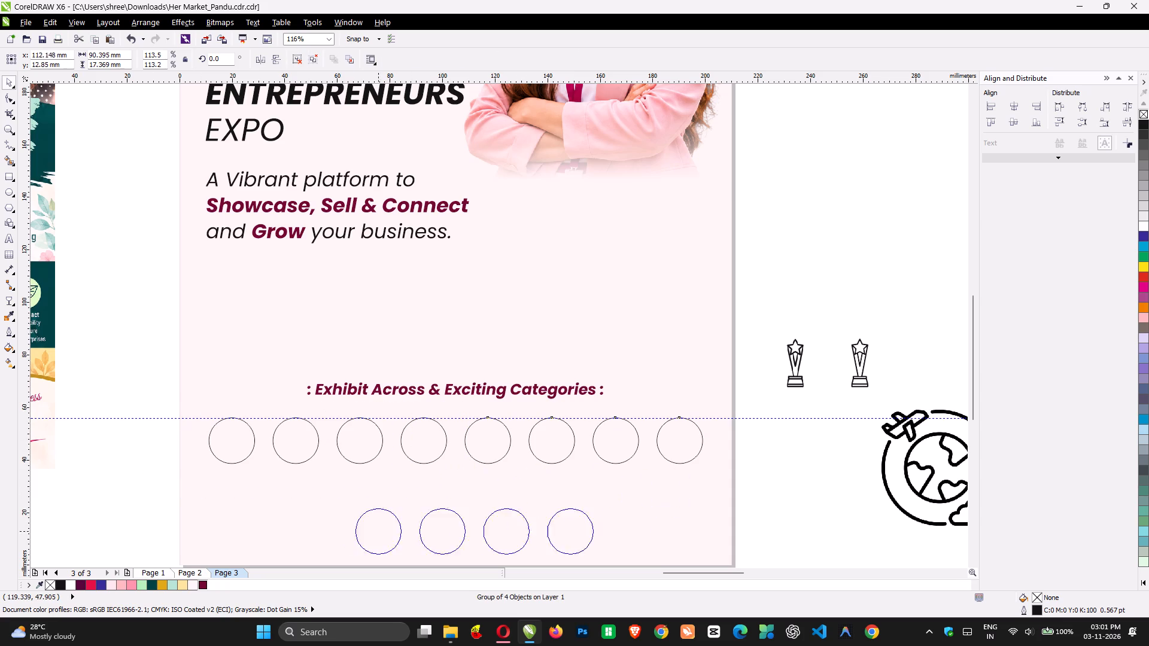
{"action": "left_click_drag", "start_coordinate": [361, 529], "coordinate": [230, 505]}
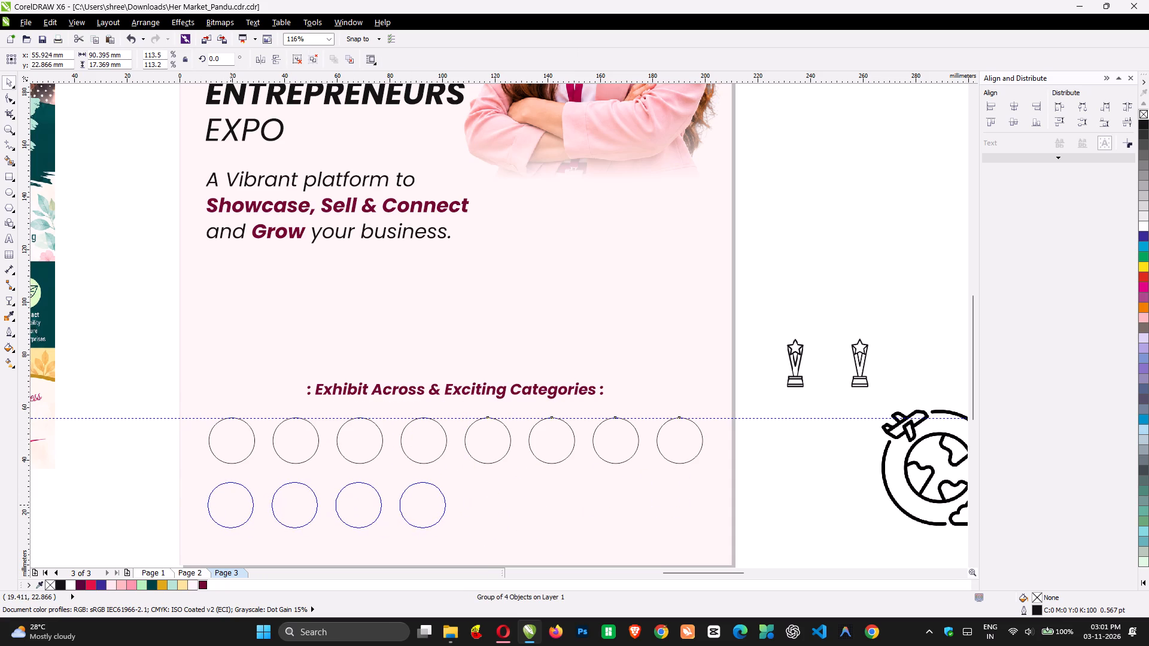
{"action": "left_click_drag", "start_coordinate": [230, 505], "coordinate": [230, 494]}
{"action": "left_click", "coordinate": [294, 437], "text": "shift"}
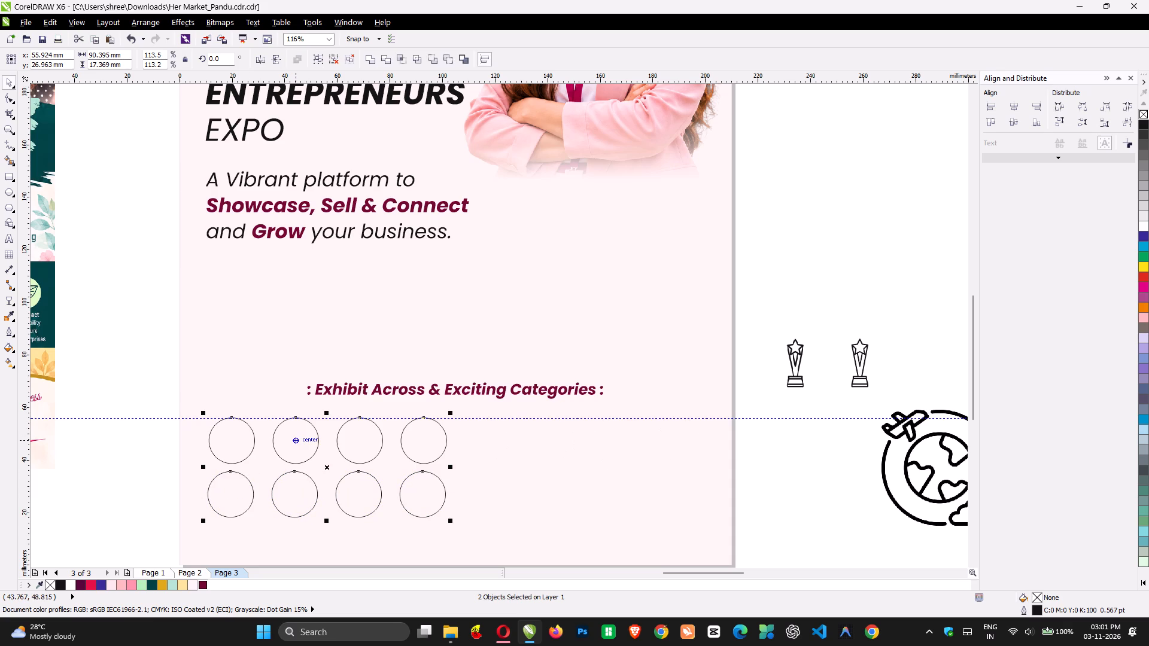
{"action": "key", "text": "l"}
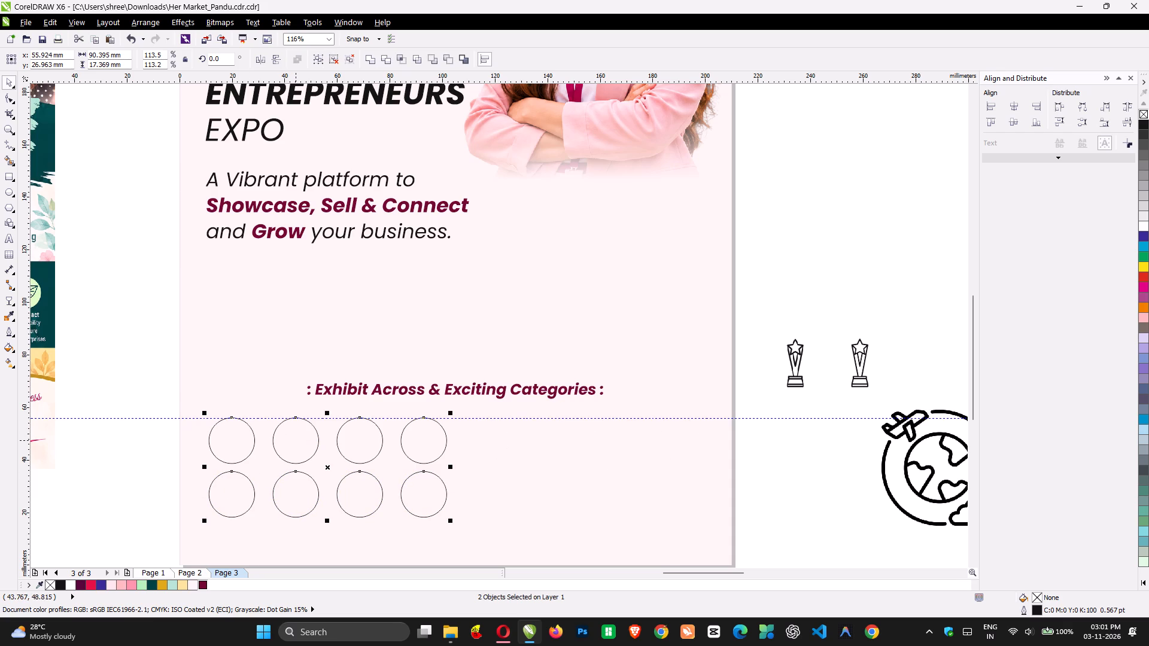
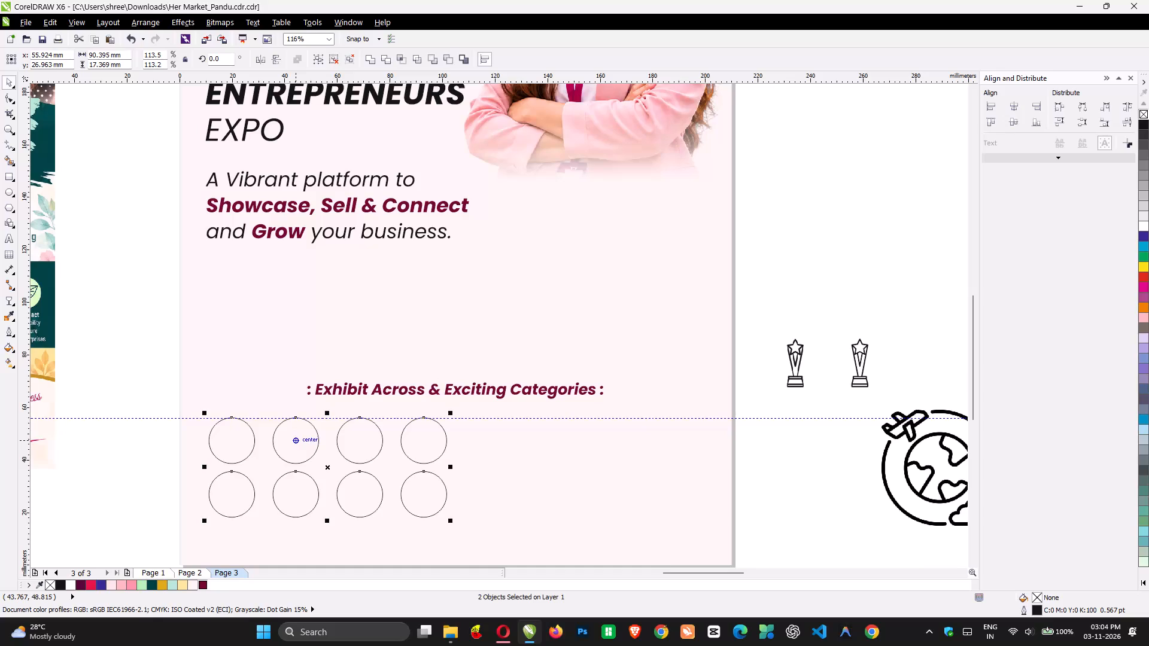
Enlarge the two rows of category circles together to about 99 × 41 mm overall, centred near X 62 mm, Y 39 mm.
{"action": "key", "text": "Down"}
{"action": "key", "text": "Left"}
{"action": "key", "text": "Up"}
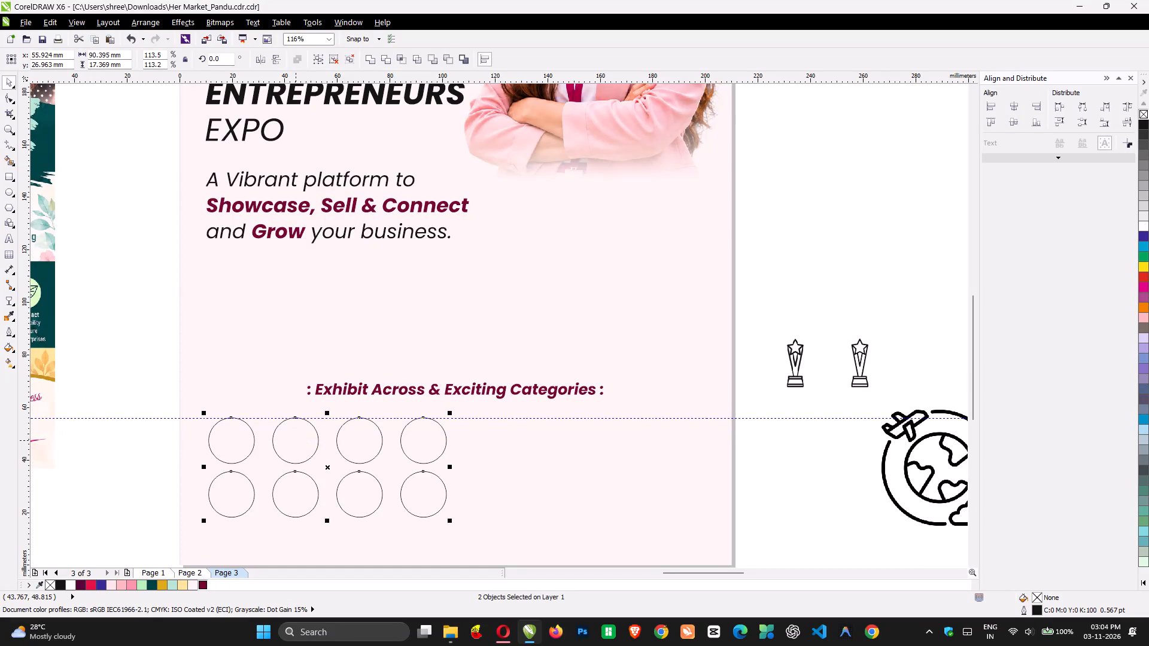
{"action": "scroll", "coordinate": [294, 437], "scroll_direction": "down", "scroll_amount": 2}
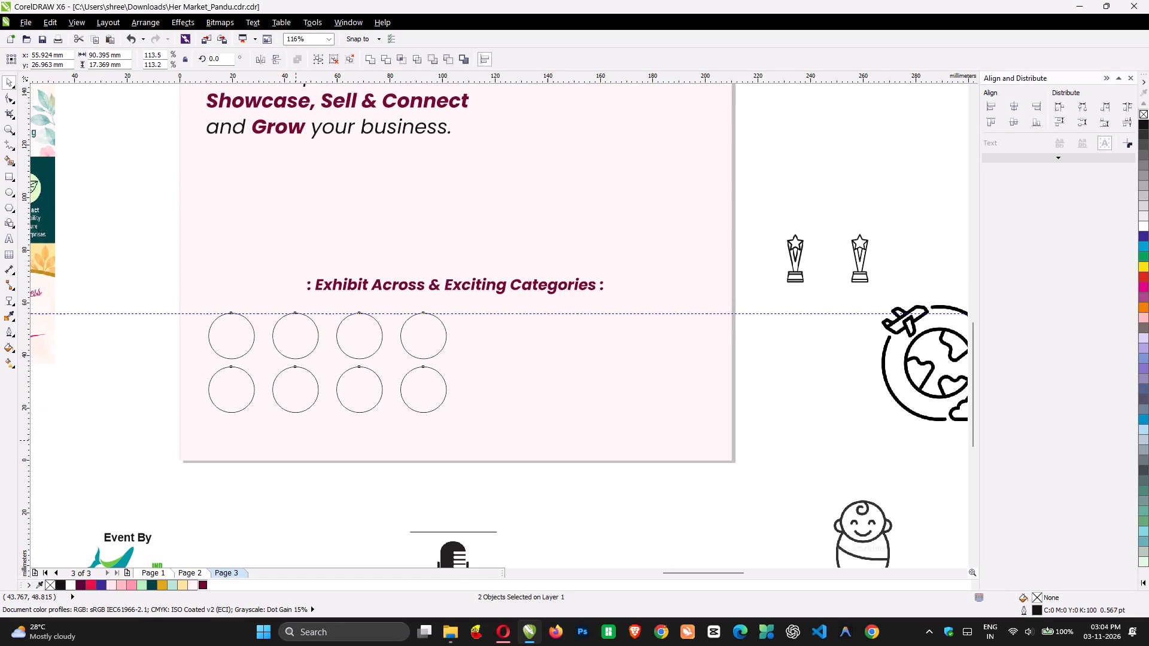
{"action": "left_click_drag", "start_coordinate": [451, 311], "coordinate": [474, 300]}
{"action": "left_click", "coordinate": [449, 330]}
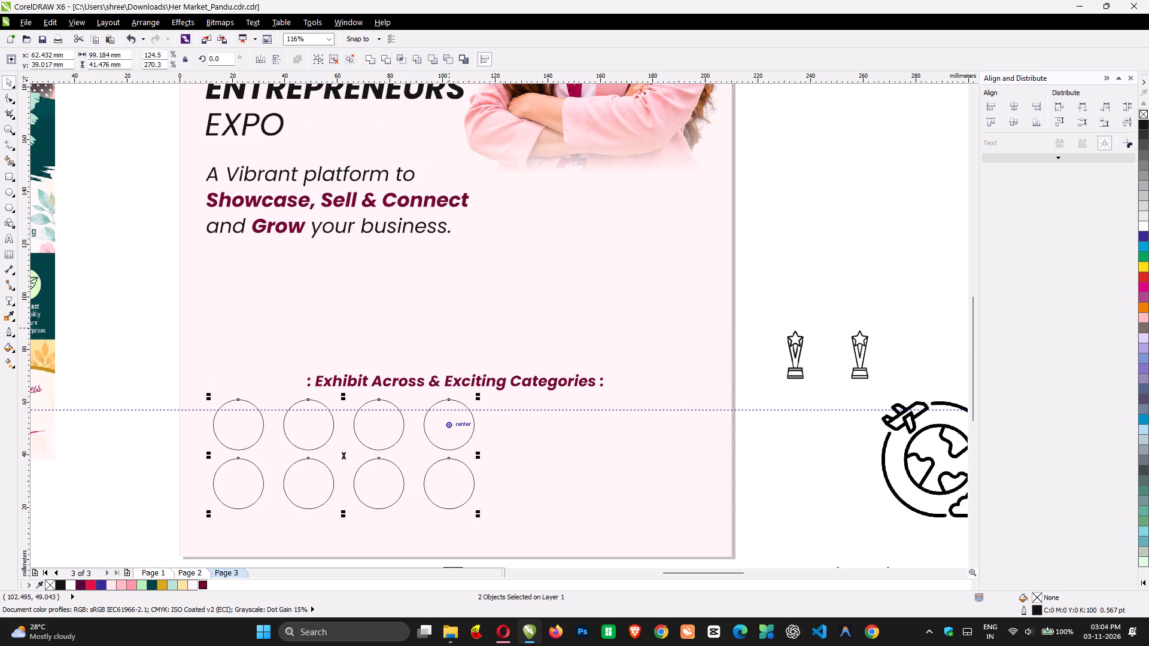
Shift the "Exhibit Across & Exciting Categories" heading slightly up, to about Y 69 mm.
{"action": "key", "text": "F3"}
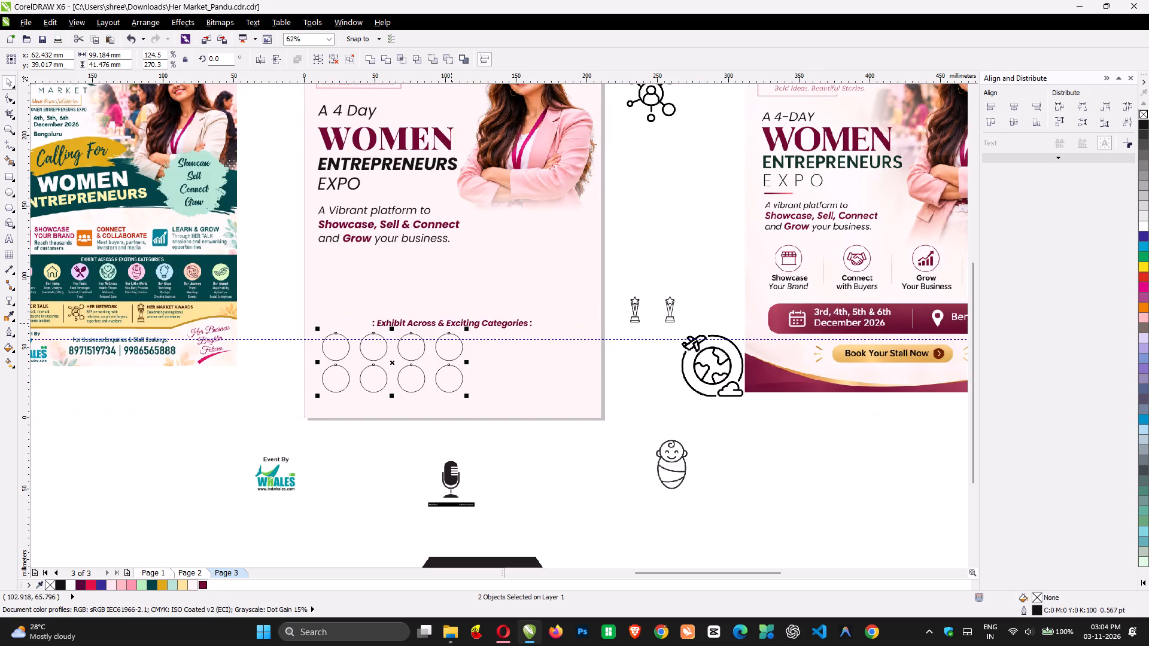
{"action": "left_click", "coordinate": [467, 322]}
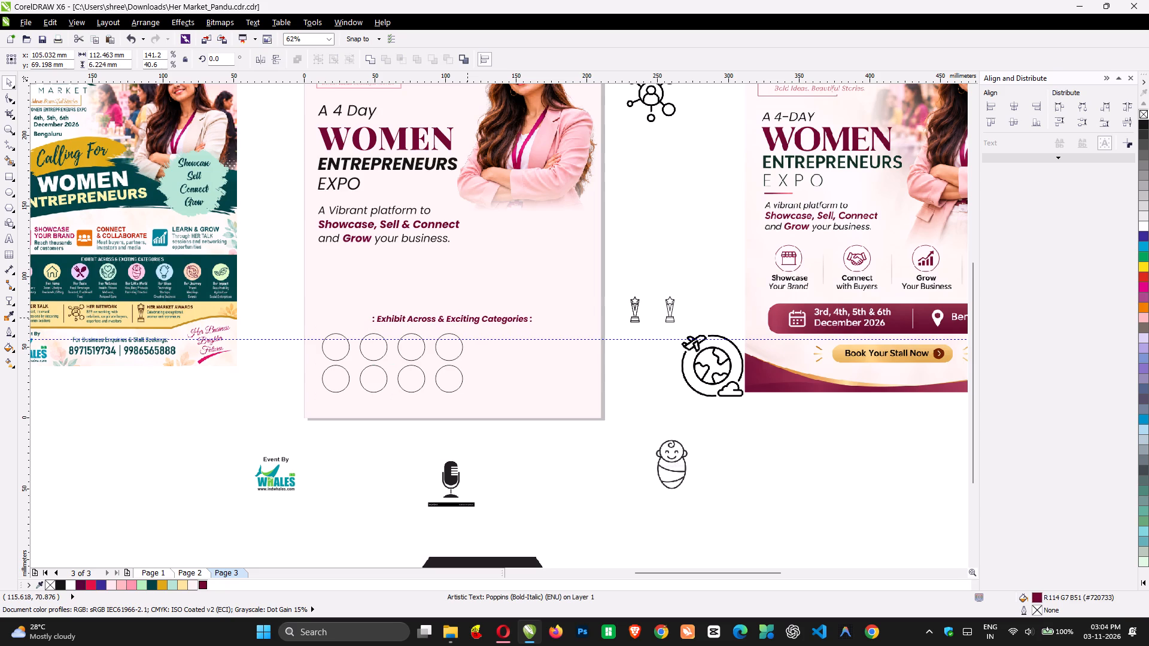
Move both rows of category circles off the page, below the teal reference poster, to about X -86 mm, Y -4 mm.
{"action": "key", "text": "z"}
{"action": "left_click_drag", "start_coordinate": [270, 277], "coordinate": [639, 427]}
{"action": "key", "text": "space"}
{"action": "left_click", "coordinate": [475, 321]}
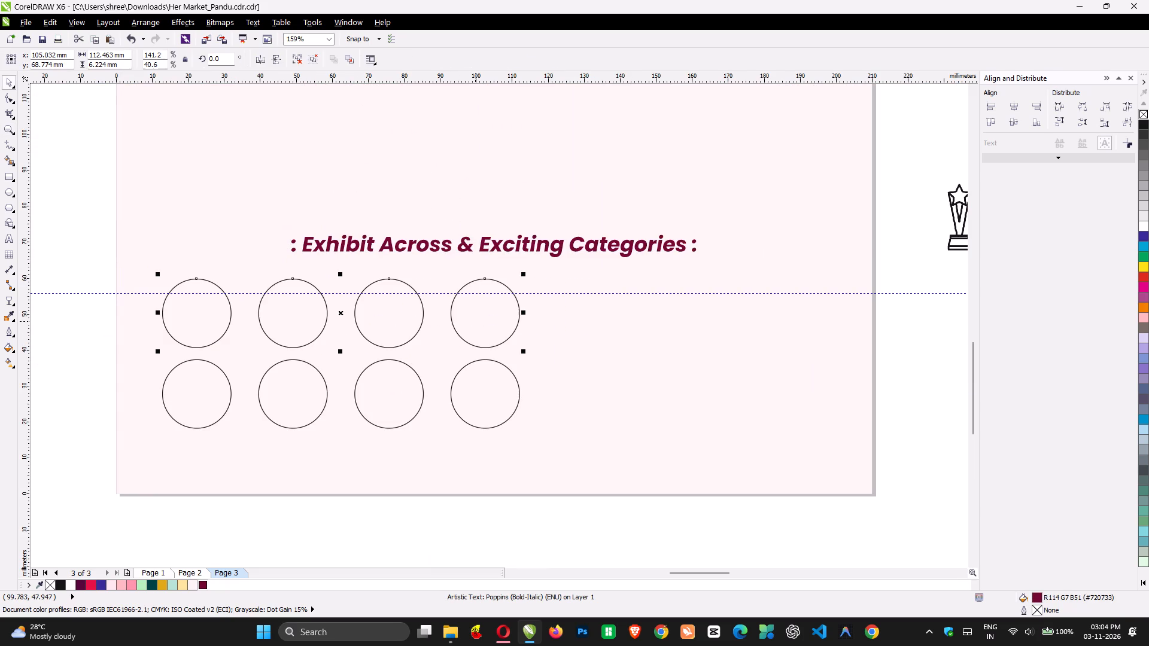
{"action": "left_click", "coordinate": [493, 397], "text": "shift"}
{"action": "key", "text": "F3"}
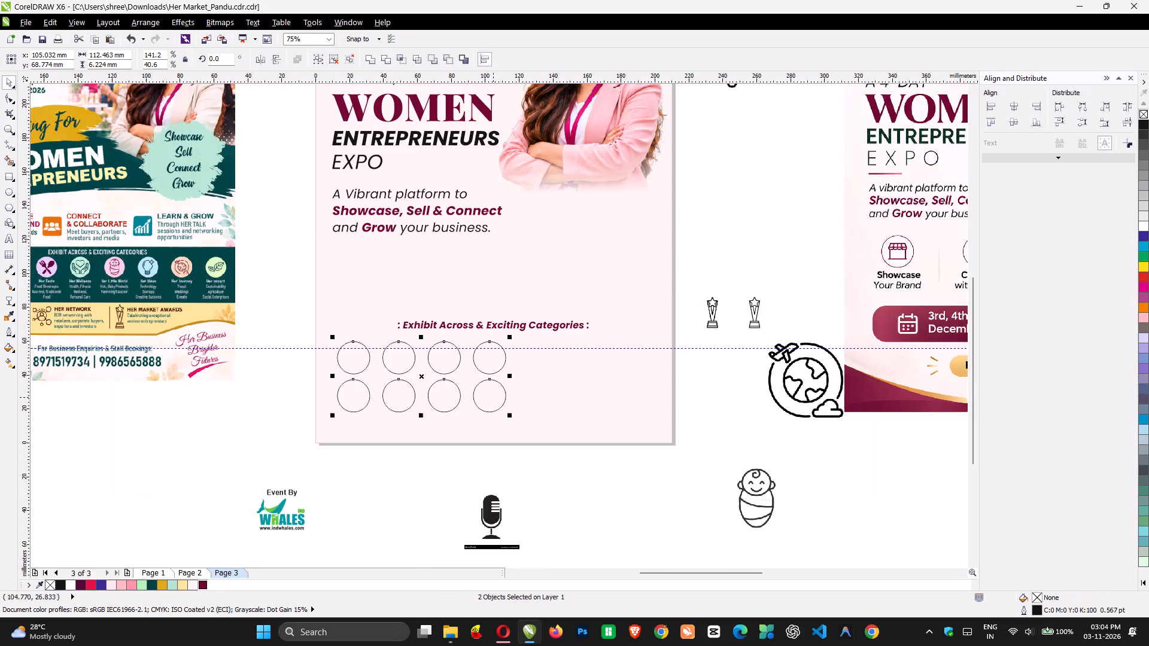
{"action": "left_click_drag", "start_coordinate": [493, 397], "coordinate": [238, 469]}
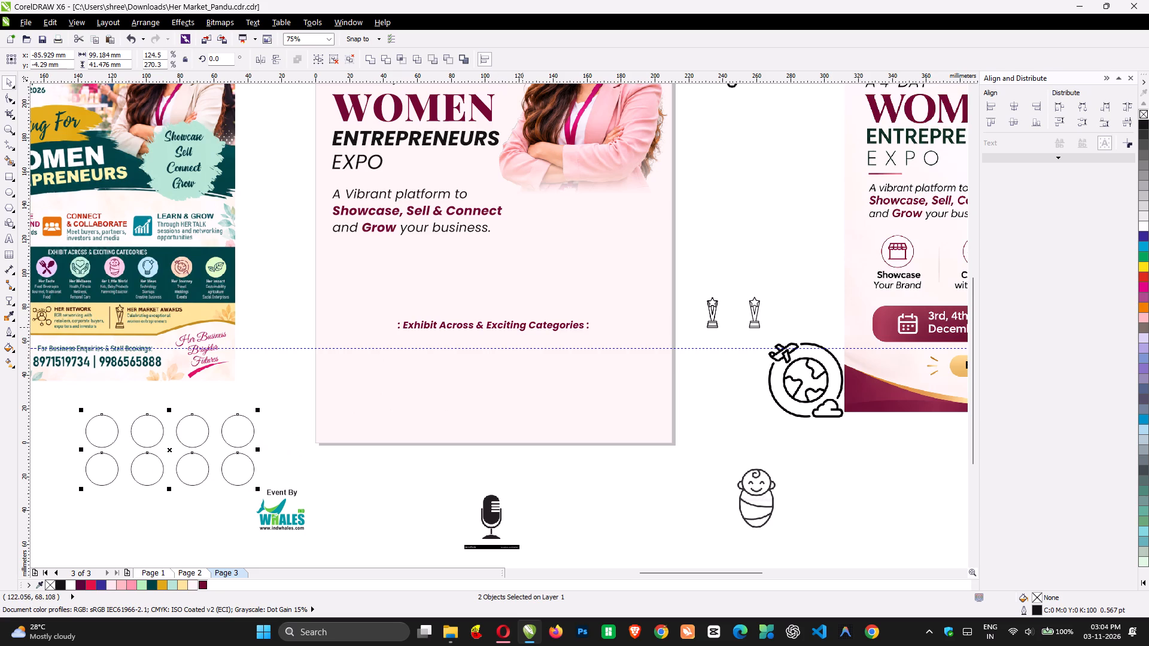
Draw a circle about 22 mm in diameter below the tagline, centred near X 25 mm, Y 100 mm.
{"action": "scroll", "coordinate": [523, 327], "scroll_direction": "up", "scroll_amount": 2}
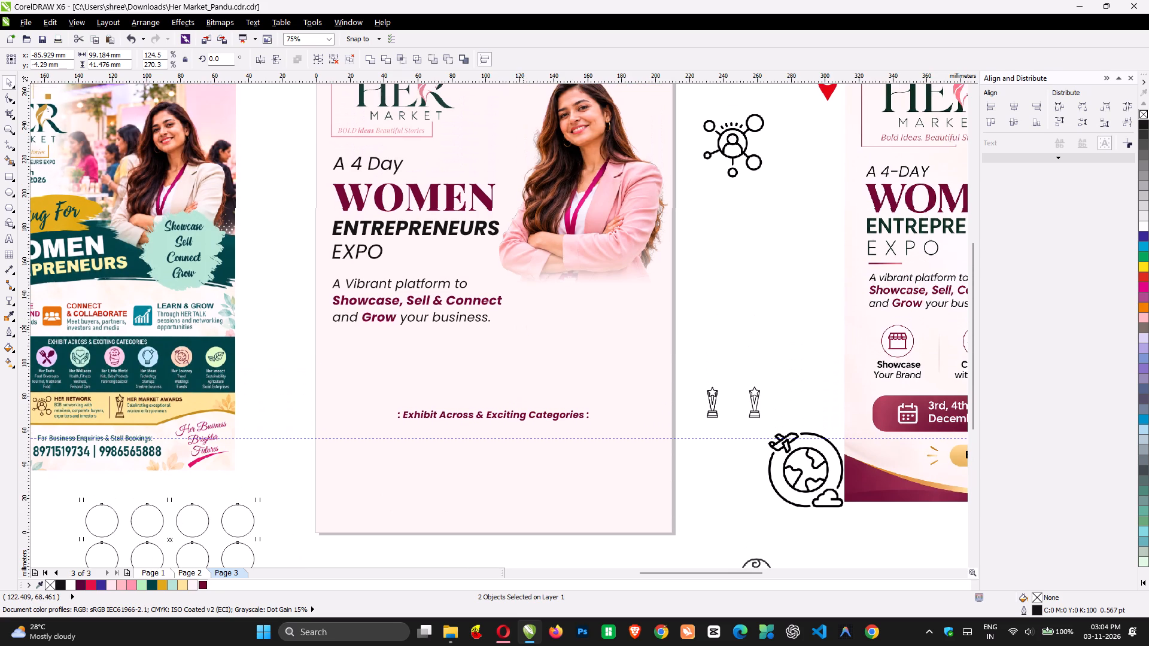
{"action": "scroll", "coordinate": [523, 327], "scroll_direction": "left", "scroll_amount": 1}
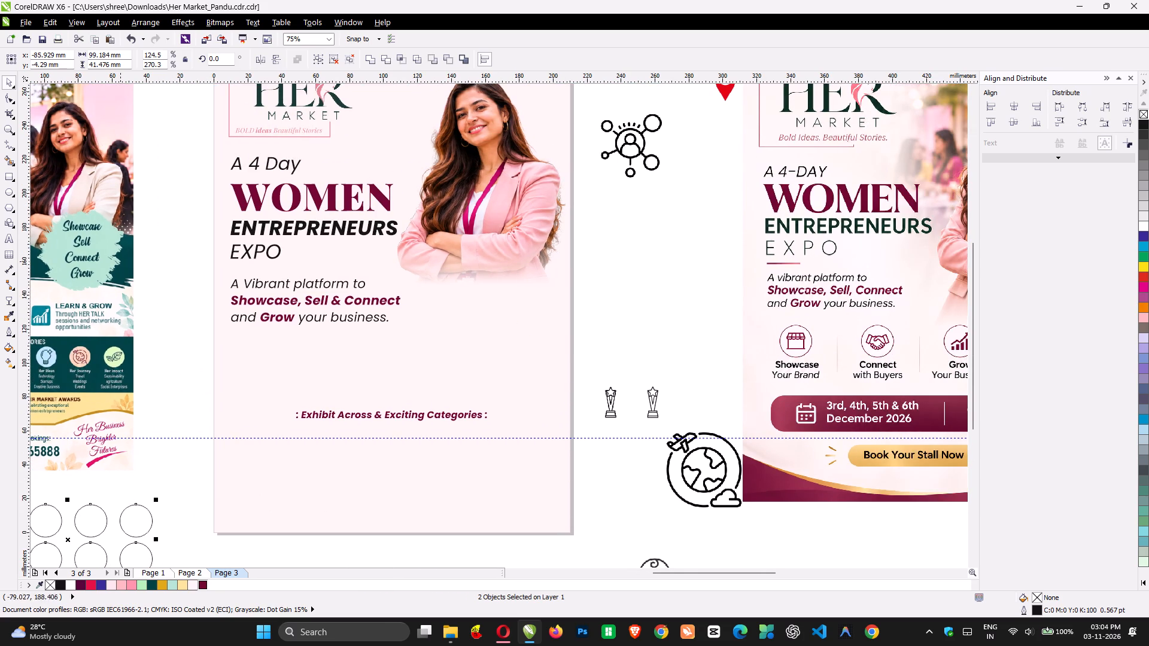
{"action": "left_click", "coordinate": [83, 211]}
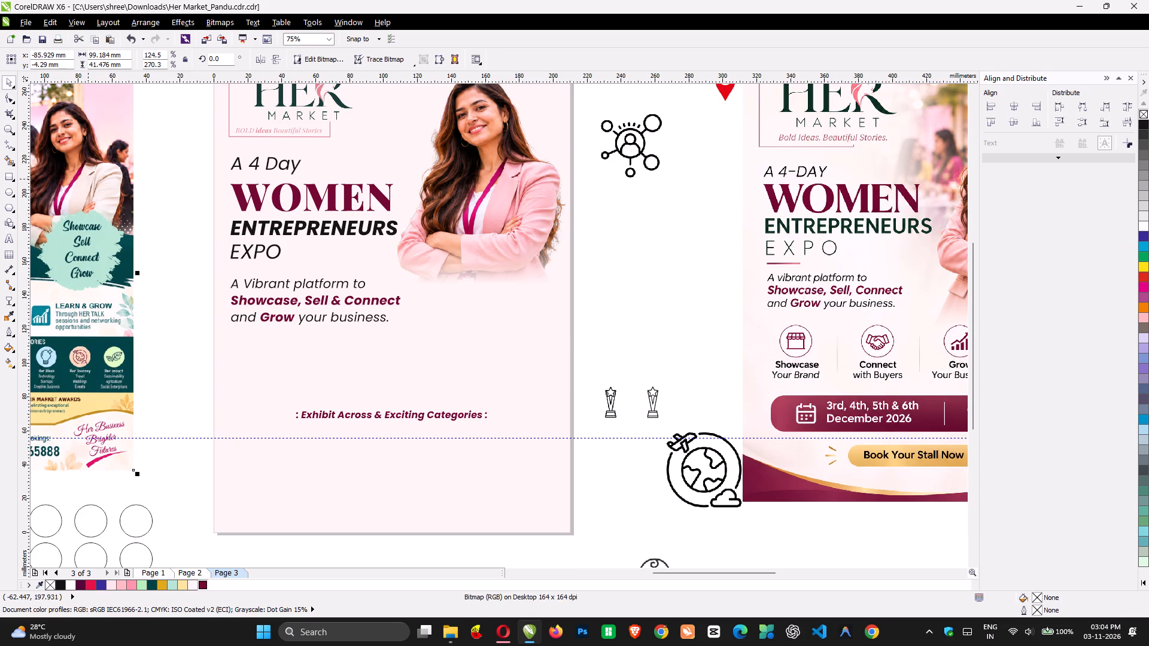
{"action": "left_click", "coordinate": [6, 194]}
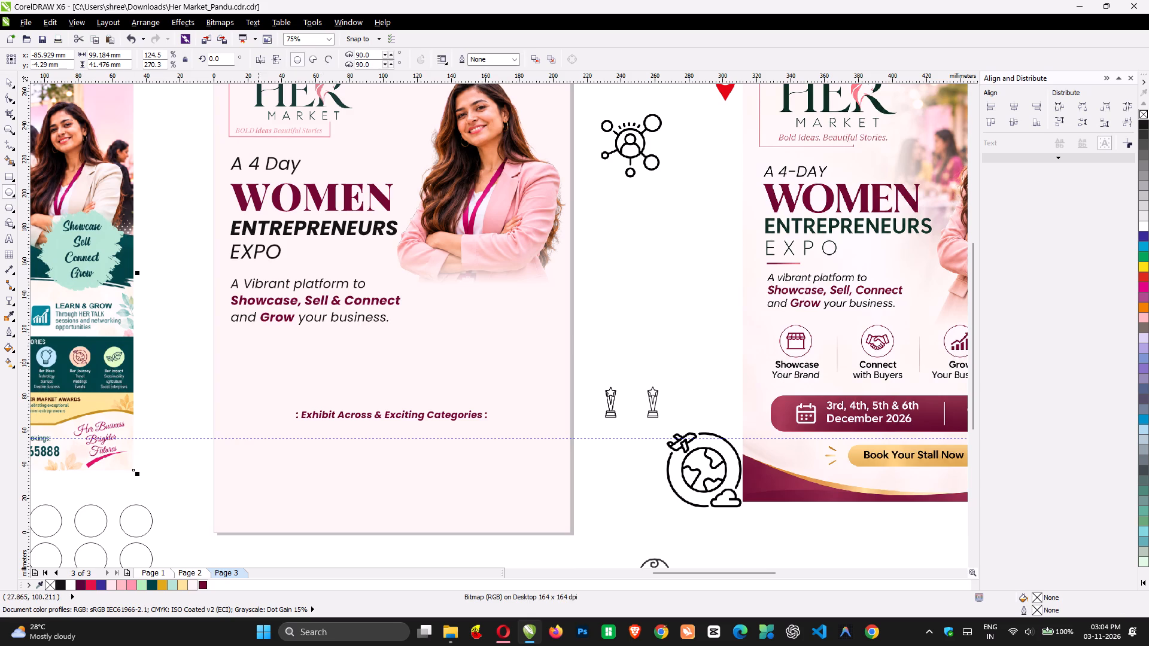
{"action": "left_click_drag", "start_coordinate": [238, 344], "coordinate": [275, 367]}
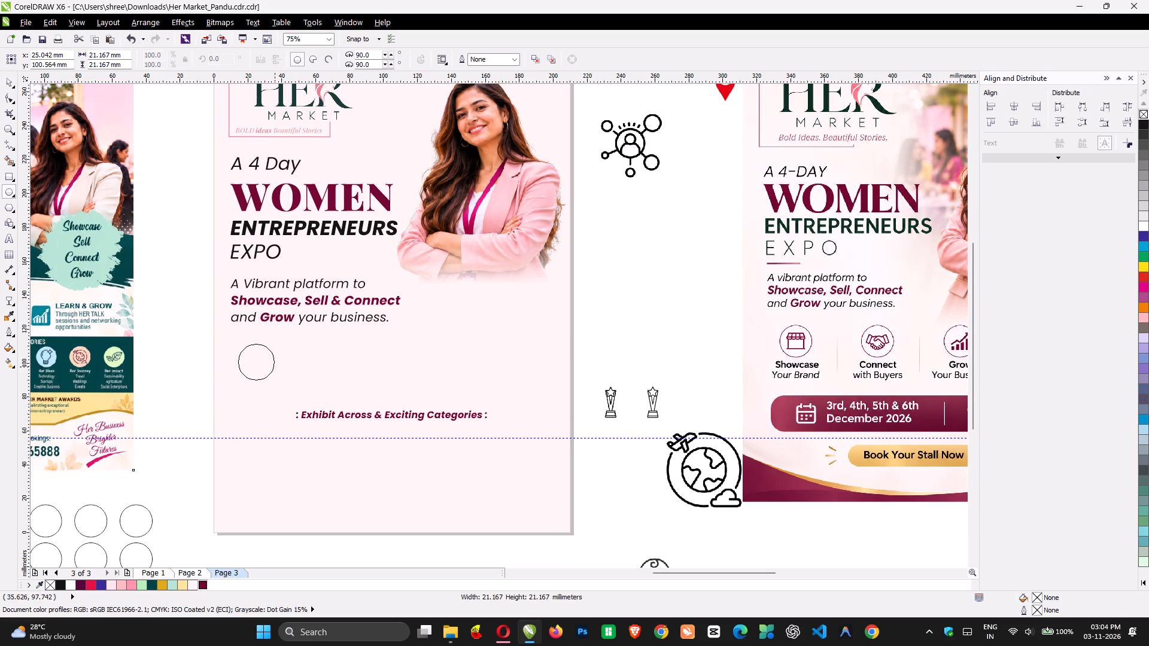
{"action": "left_click_drag", "start_coordinate": [275, 367], "coordinate": [275, 367]}
Duplicate the circle and place the copy level with it, centred at about X 69 mm.
{"action": "key", "text": "ctrl+c"}
{"action": "key", "text": "ctrl+v"}
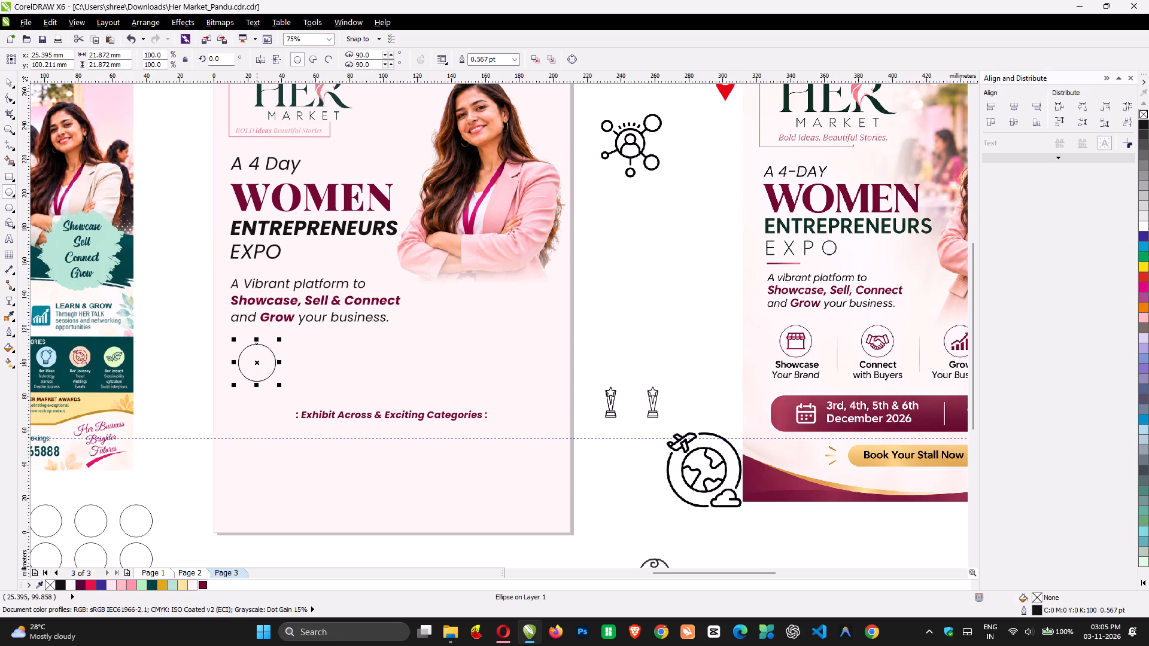
{"action": "left_click_drag", "start_coordinate": [257, 363], "coordinate": [317, 363]}
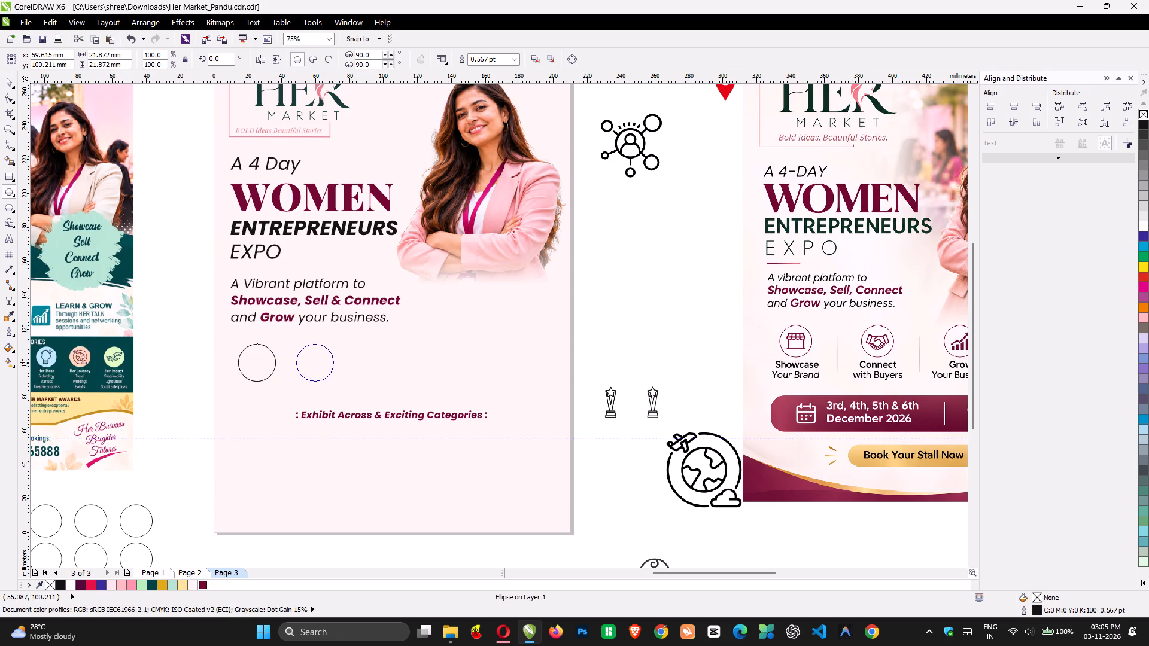
{"action": "left_click_drag", "start_coordinate": [317, 363], "coordinate": [330, 362]}
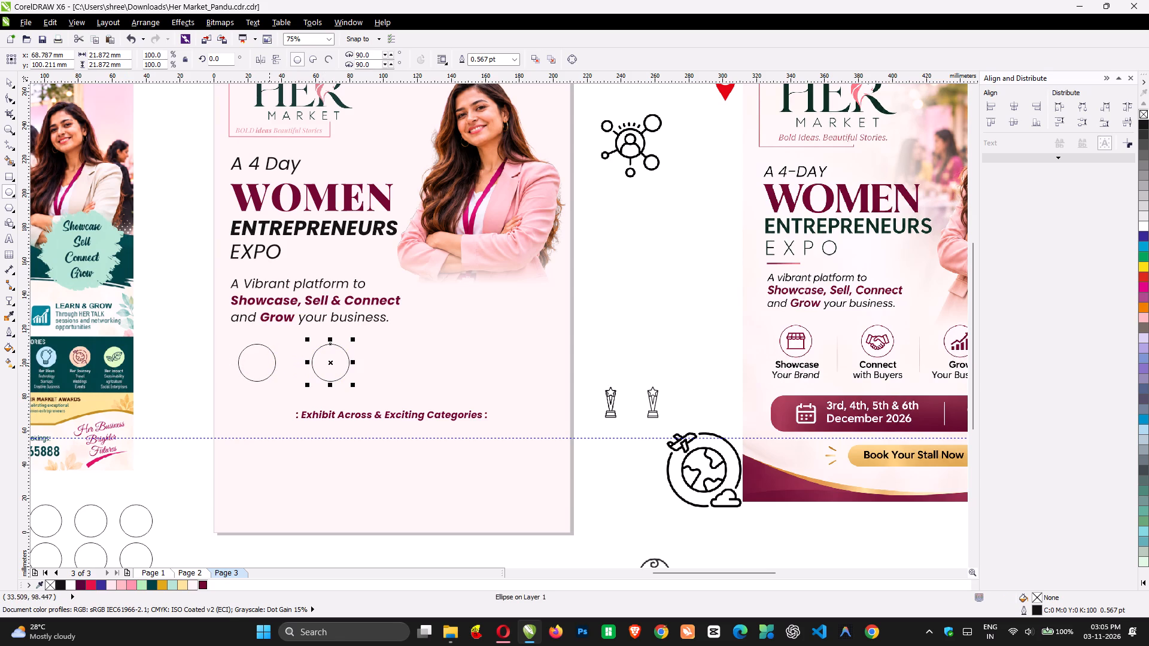
Duplicate the pair of circles and place the copy beside it in the same row, centred at about X 125 mm.
{"action": "left_click", "coordinate": [253, 366], "text": "shift"}
{"action": "key", "text": "space"}
{"action": "key", "text": "ctrl+c"}
{"action": "key", "text": "ctrl+v"}
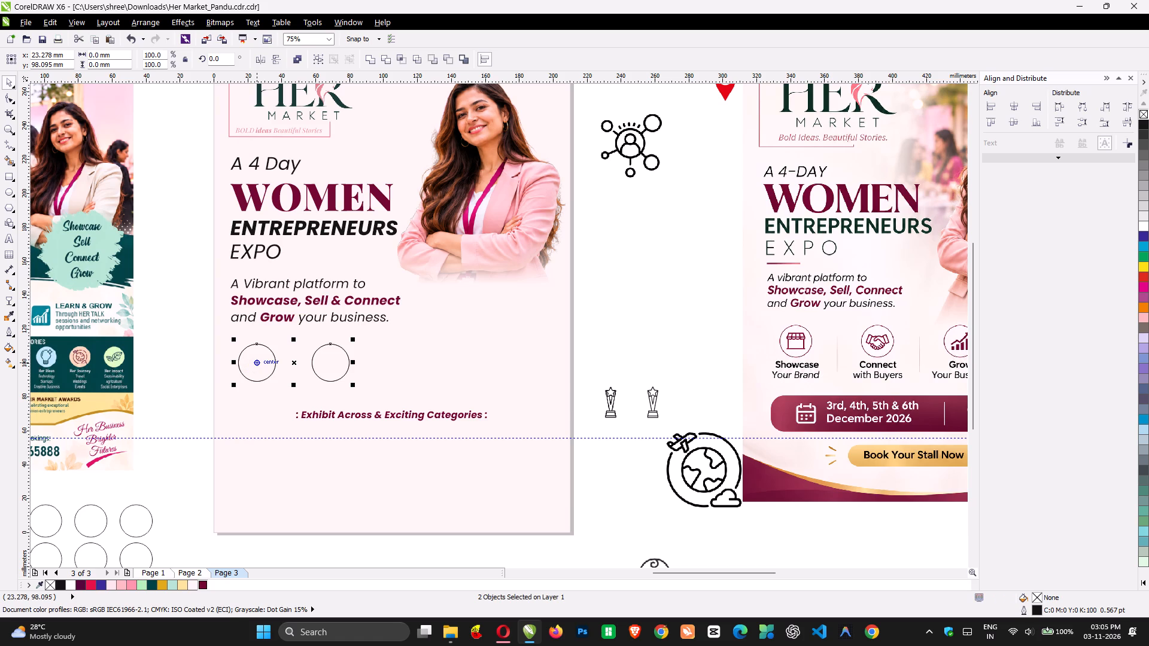
{"action": "left_click_drag", "start_coordinate": [253, 366], "coordinate": [390, 359]}
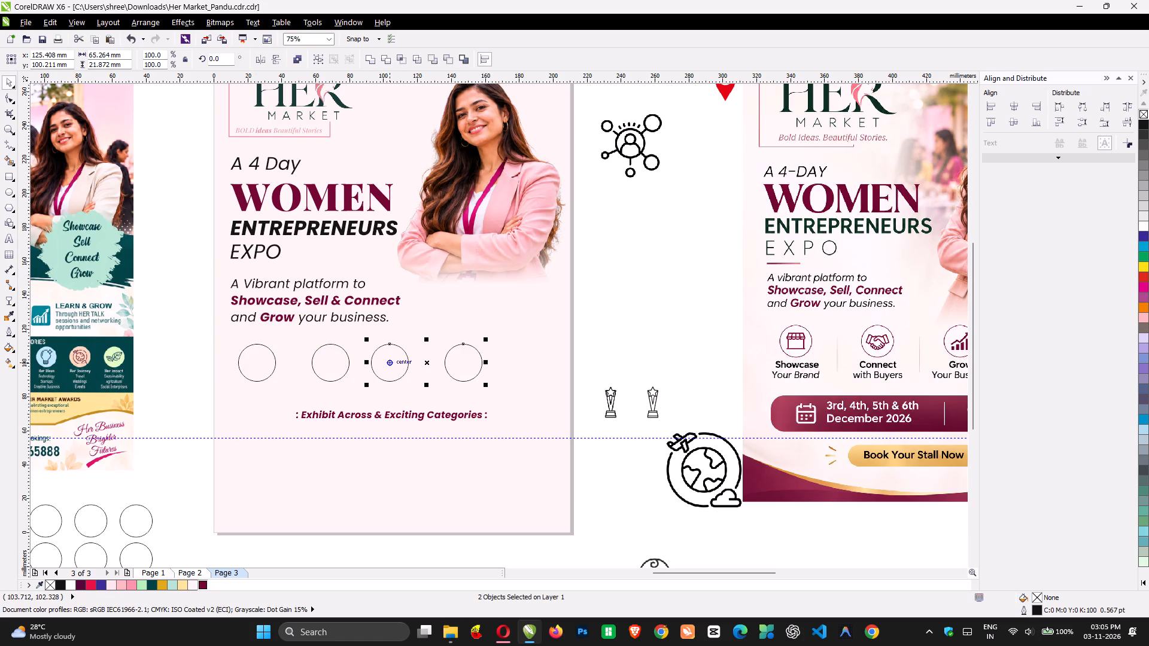
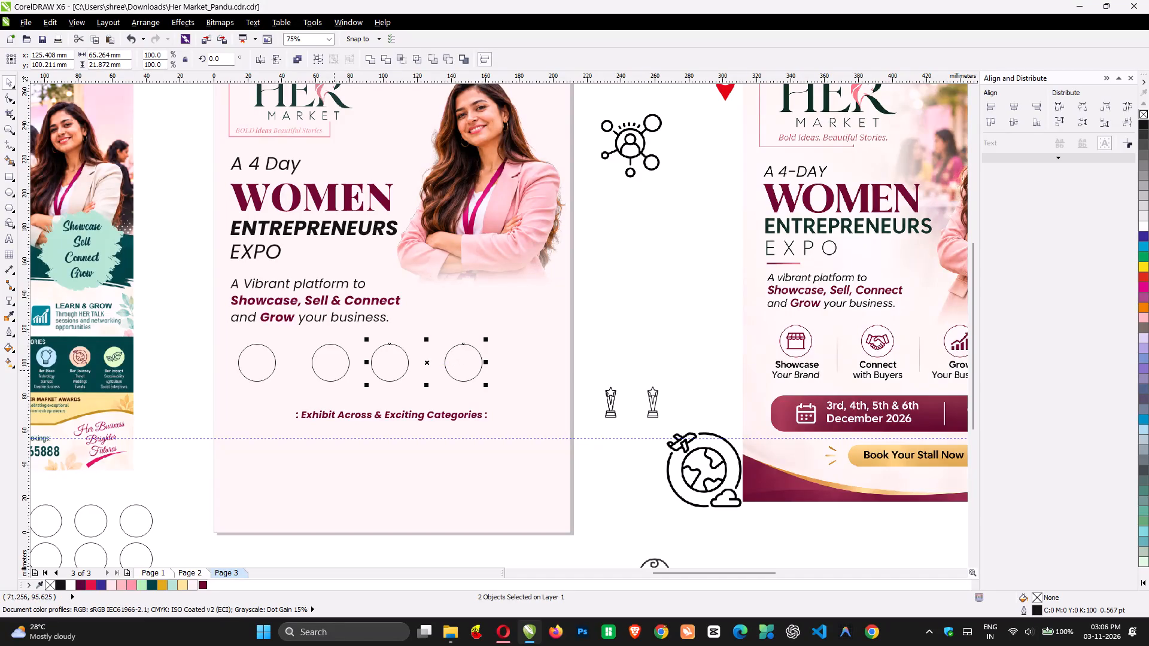
Select all four circles below the tagline and distribute them with equal horizontal spacing.
{"action": "left_click", "coordinate": [334, 370], "text": "shift"}
{"action": "left_click", "coordinate": [251, 365], "text": "shift"}
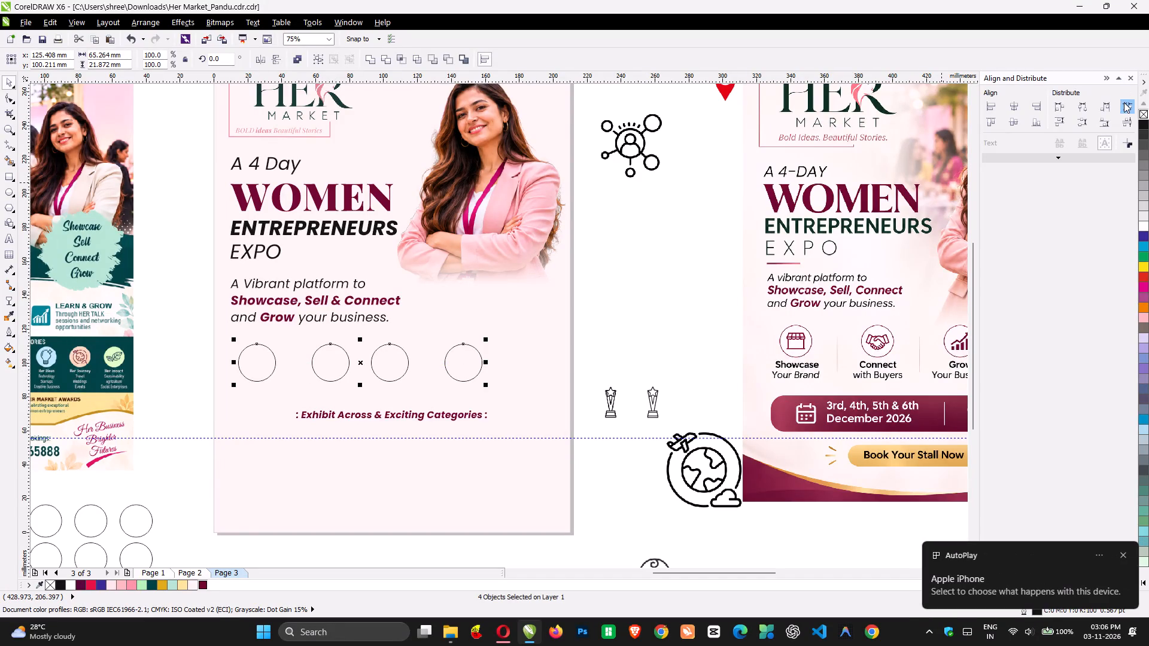
{"action": "left_click", "coordinate": [1123, 105]}
Group the four evenly spaced circles and centre the group horizontally on the page.
{"action": "key", "text": "ctrl+g"}
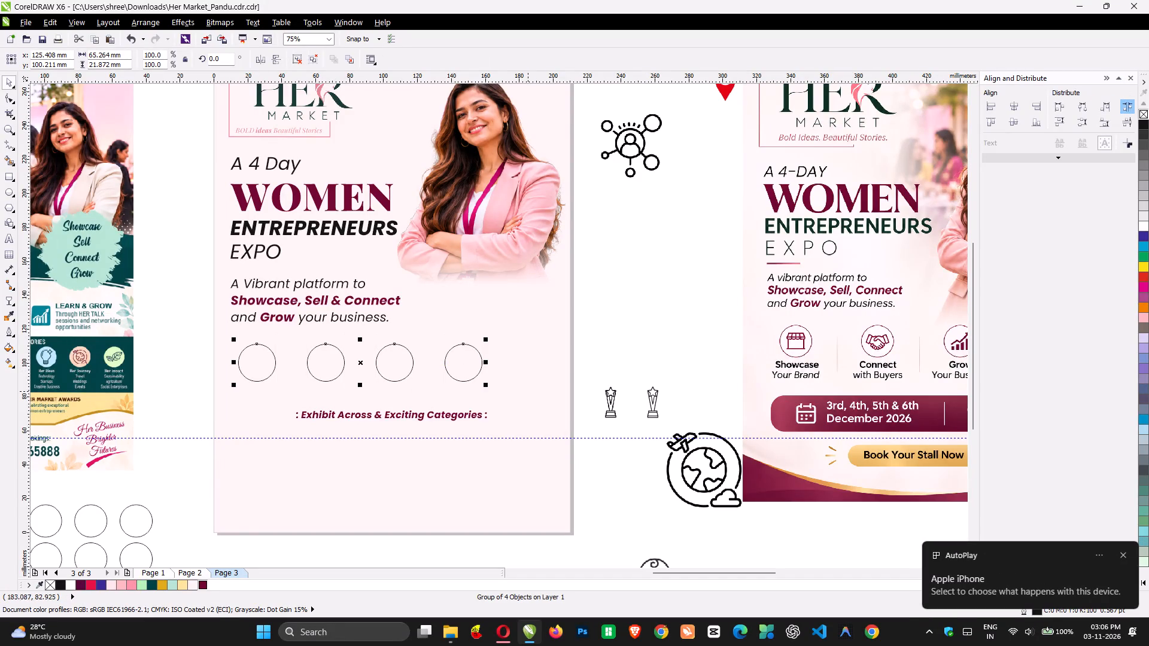
{"action": "left_click", "coordinate": [528, 391], "text": "shift"}
{"action": "key", "text": "c"}
{"action": "left_click", "coordinate": [528, 391], "text": "shift"}
Enlarge each of the four circles inside the group about its own centre to about 26 mm in diameter.
{"action": "left_click", "coordinate": [281, 370], "text": "ctrl"}
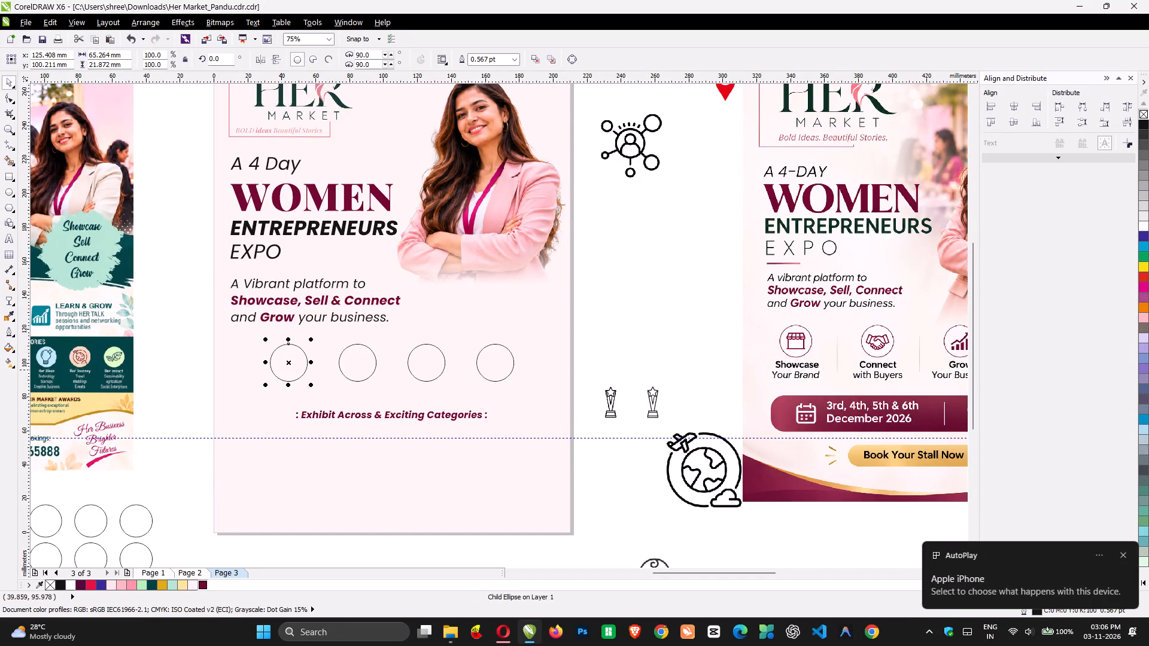
{"action": "left_click_drag", "start_coordinate": [312, 387], "coordinate": [316, 393]}
{"action": "left_click", "coordinate": [349, 364], "text": "ctrl"}
{"action": "key", "text": "ctrl+r"}
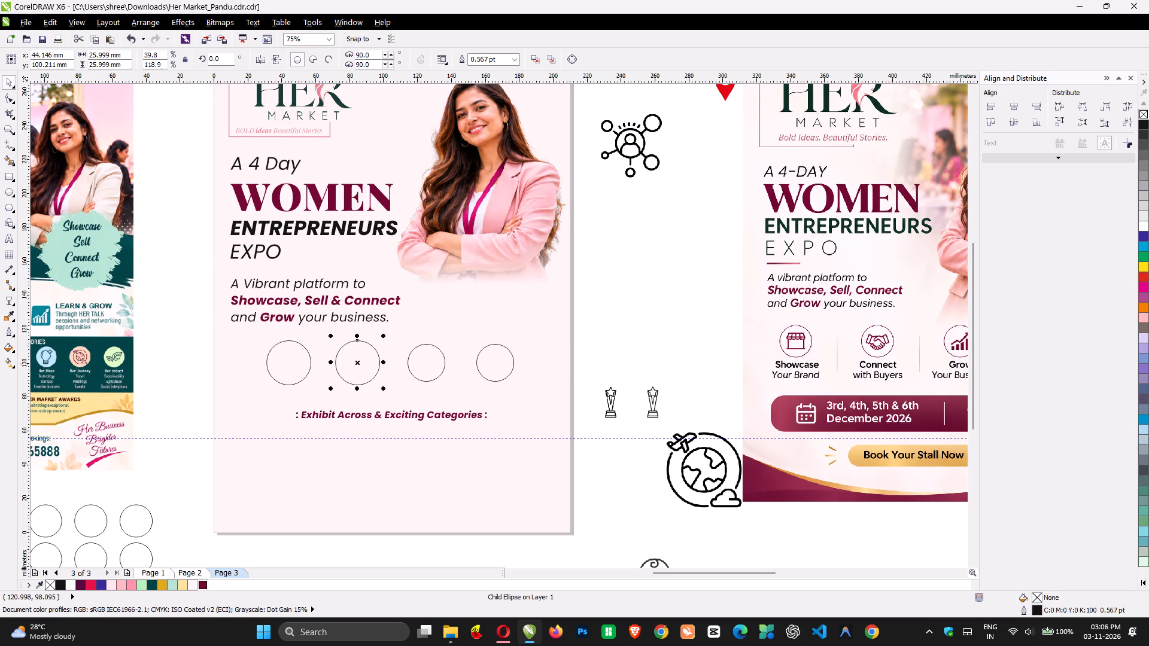
{"action": "left_click", "coordinate": [433, 362], "text": "ctrl"}
{"action": "key", "text": "ctrl+r"}
{"action": "left_click", "coordinate": [508, 357], "text": "ctrl"}
{"action": "key", "text": "ctrl+r"}
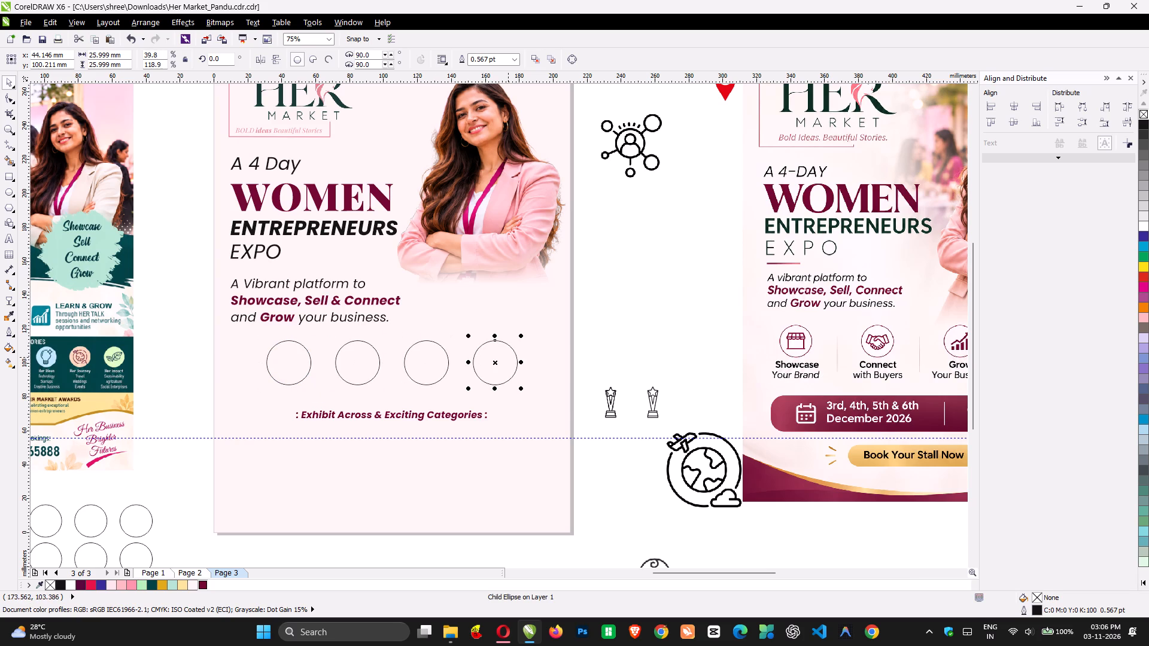
{"action": "left_click", "coordinate": [612, 352]}
{"action": "left_click", "coordinate": [496, 363]}
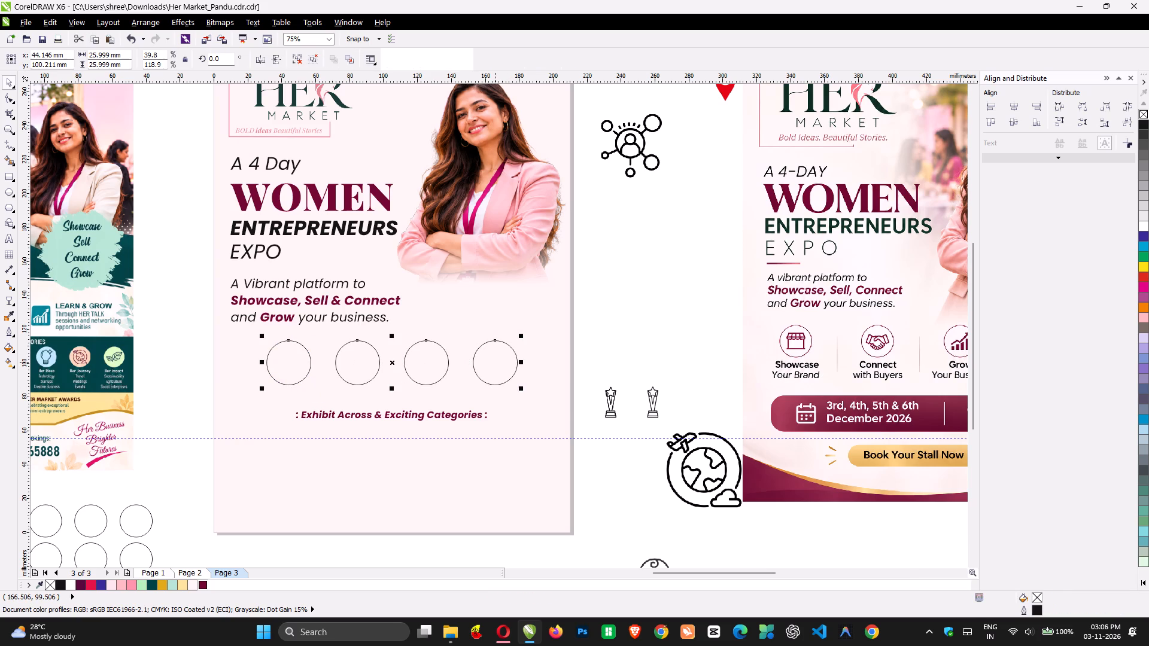
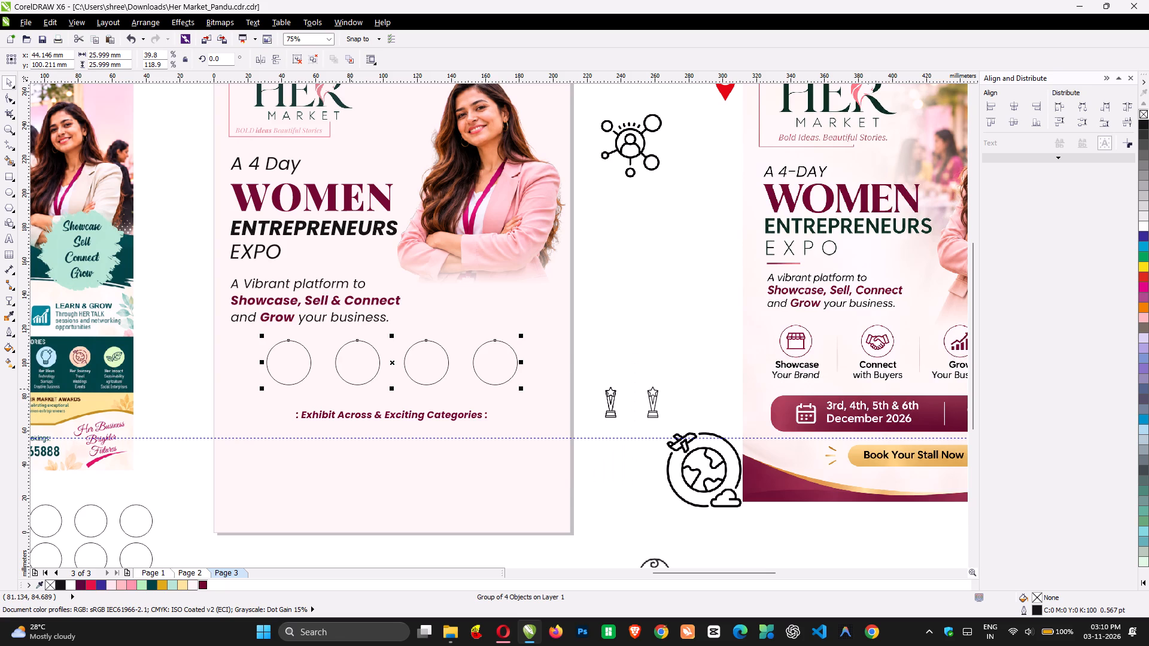
Colour the outline of the four-circle group dark maroon #720733.
{"action": "right_click", "coordinate": [202, 585]}
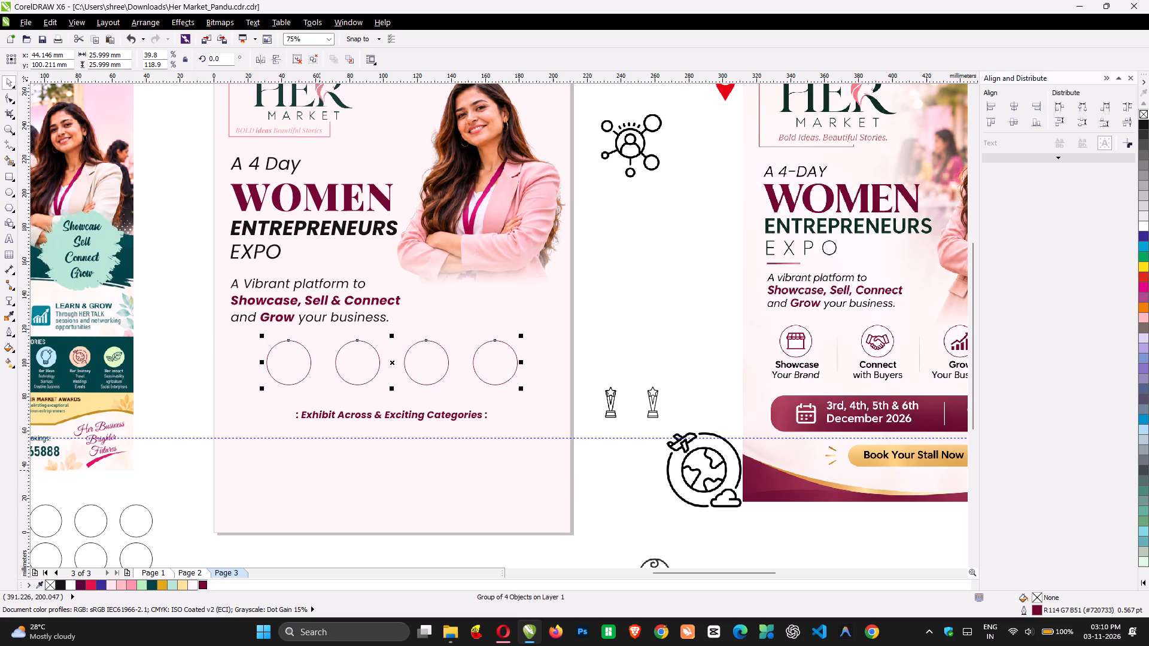
{"action": "right_click", "coordinate": [200, 585]}
Set the circle group's outline to 3.0 pt with rounded corners and round line caps, placed behind the fill and scaling with the object.
{"action": "double_click", "coordinate": [1032, 608]}
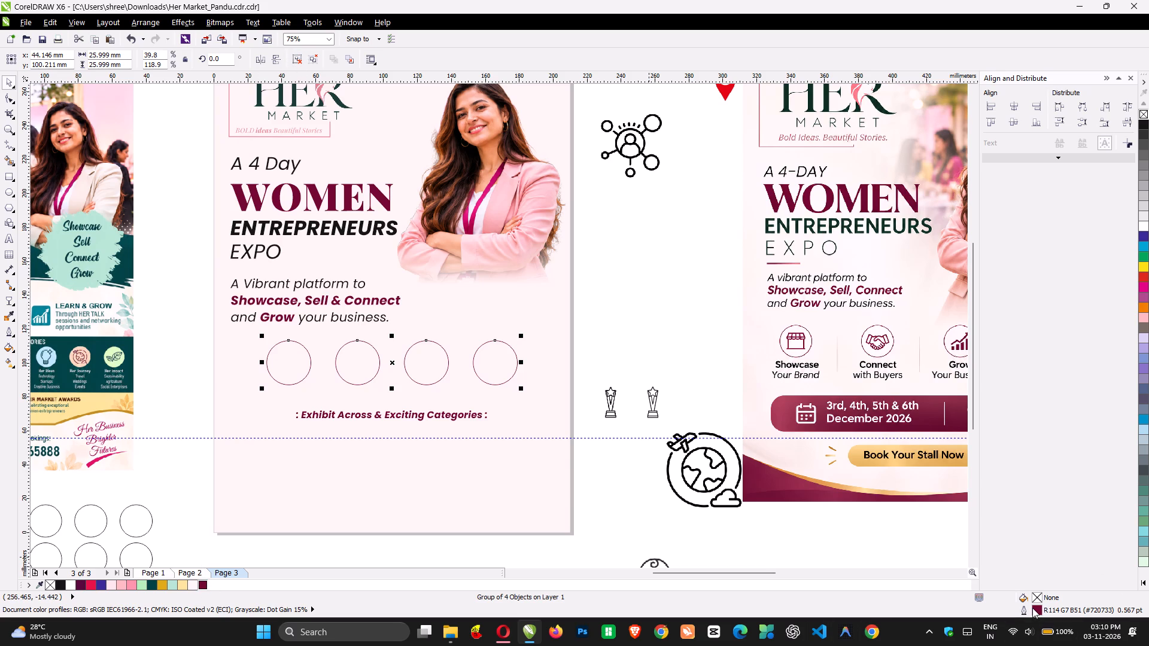
{"action": "left_click", "coordinate": [506, 243]}
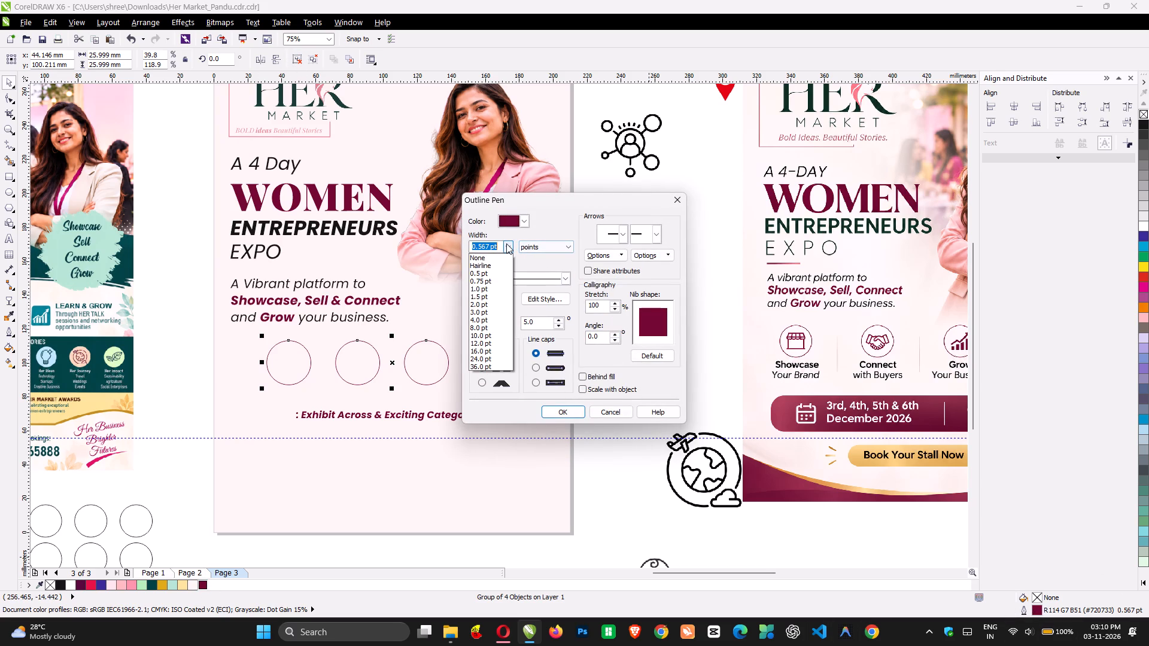
{"action": "left_click", "coordinate": [499, 312]}
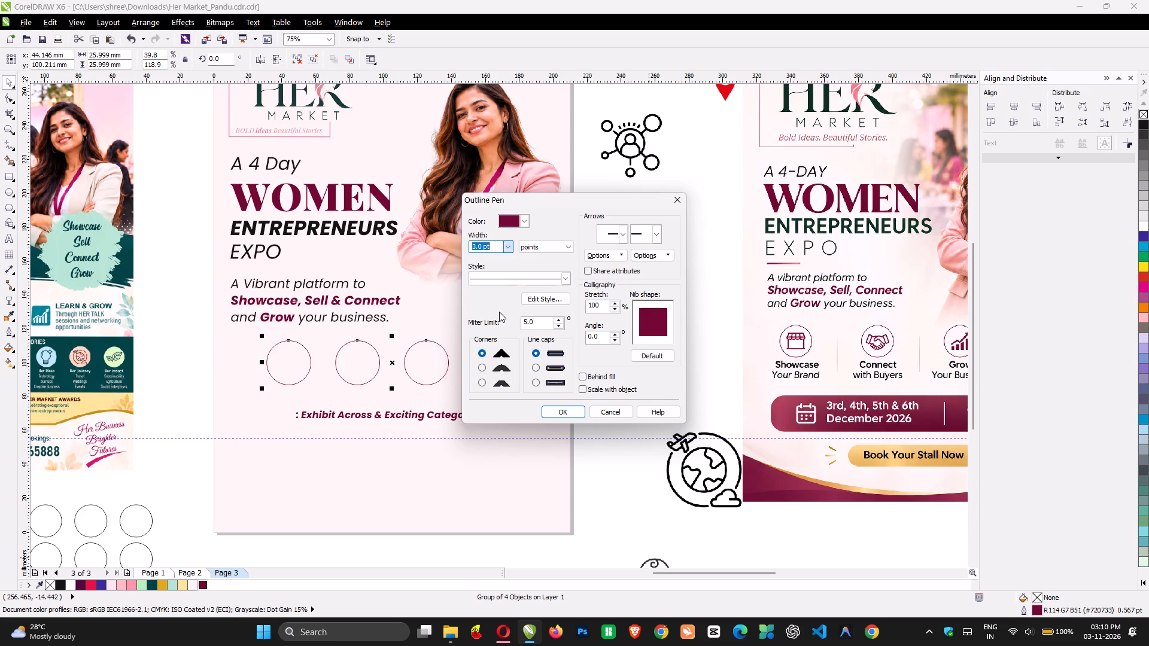
{"action": "left_click", "coordinate": [482, 365]}
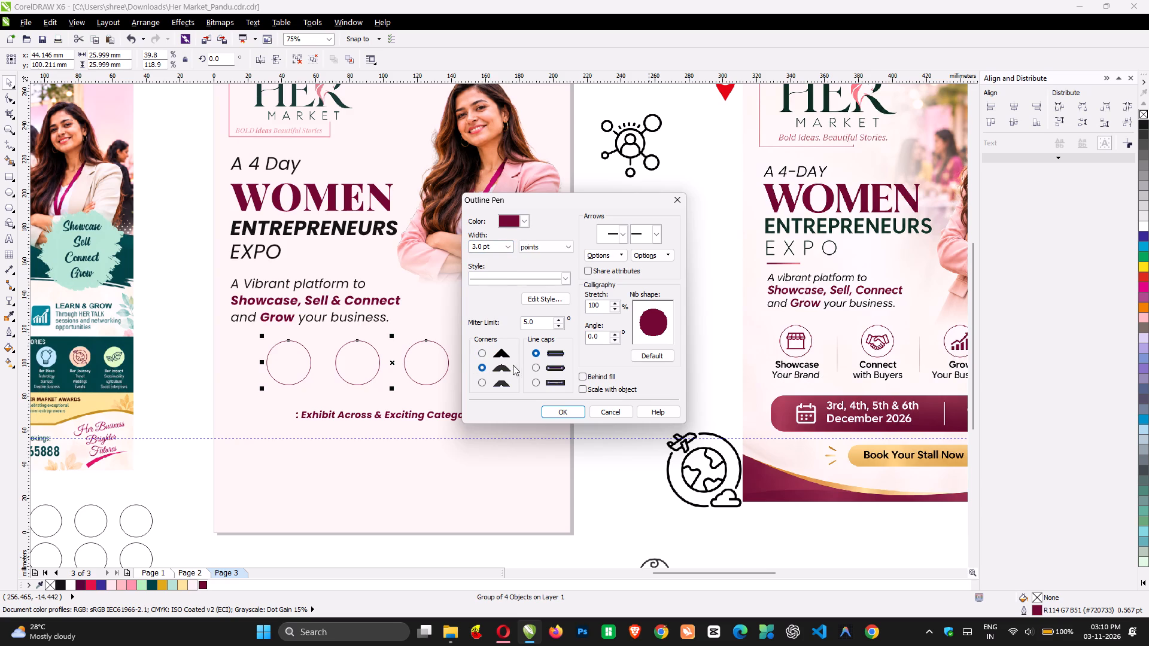
{"action": "left_click", "coordinate": [537, 367]}
{"action": "left_click", "coordinate": [587, 377]}
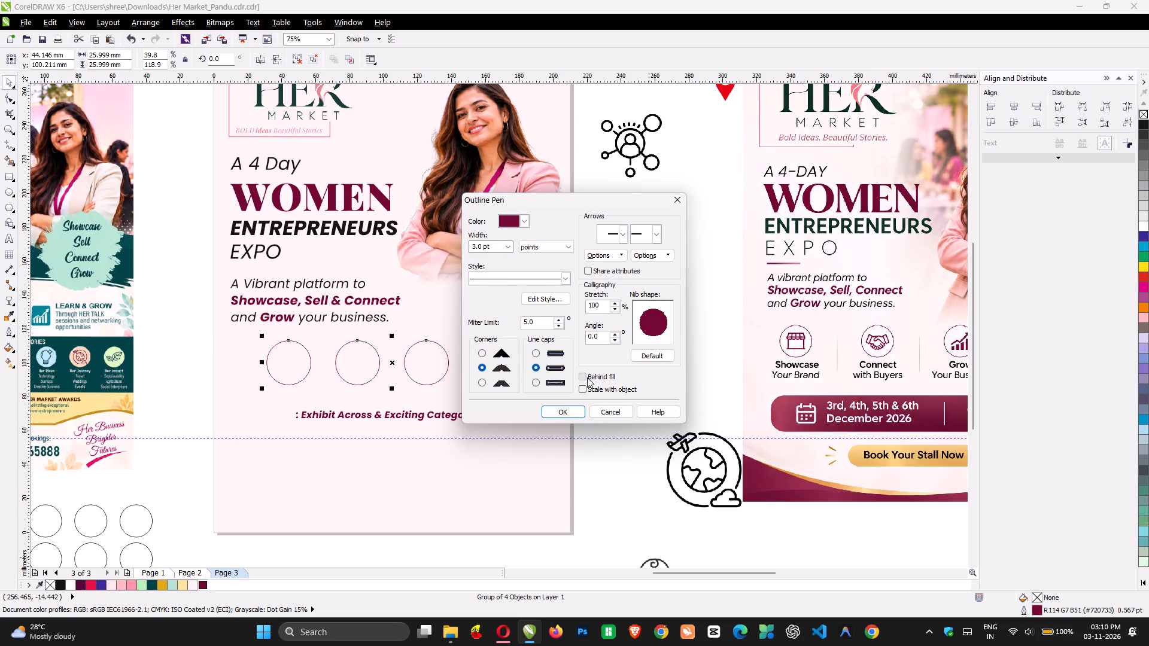
{"action": "left_click", "coordinate": [585, 387]}
{"action": "left_click", "coordinate": [570, 412]}
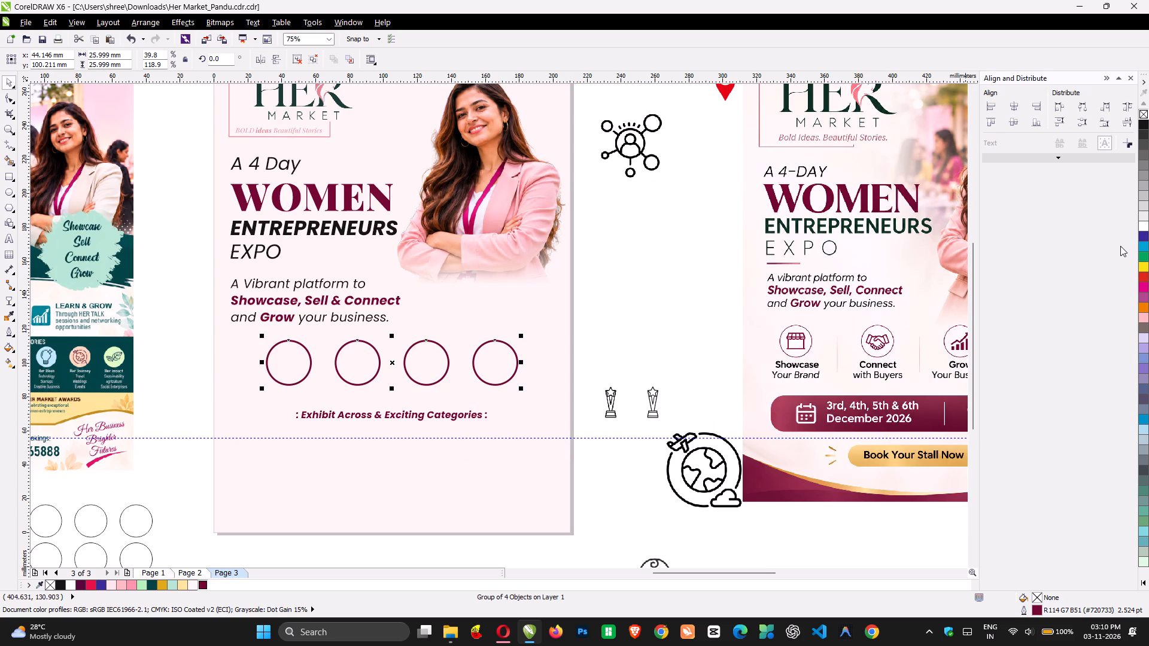
Set the outline width of the four-circle group to 1.5 pt.
{"action": "double_click", "coordinate": [1037, 612]}
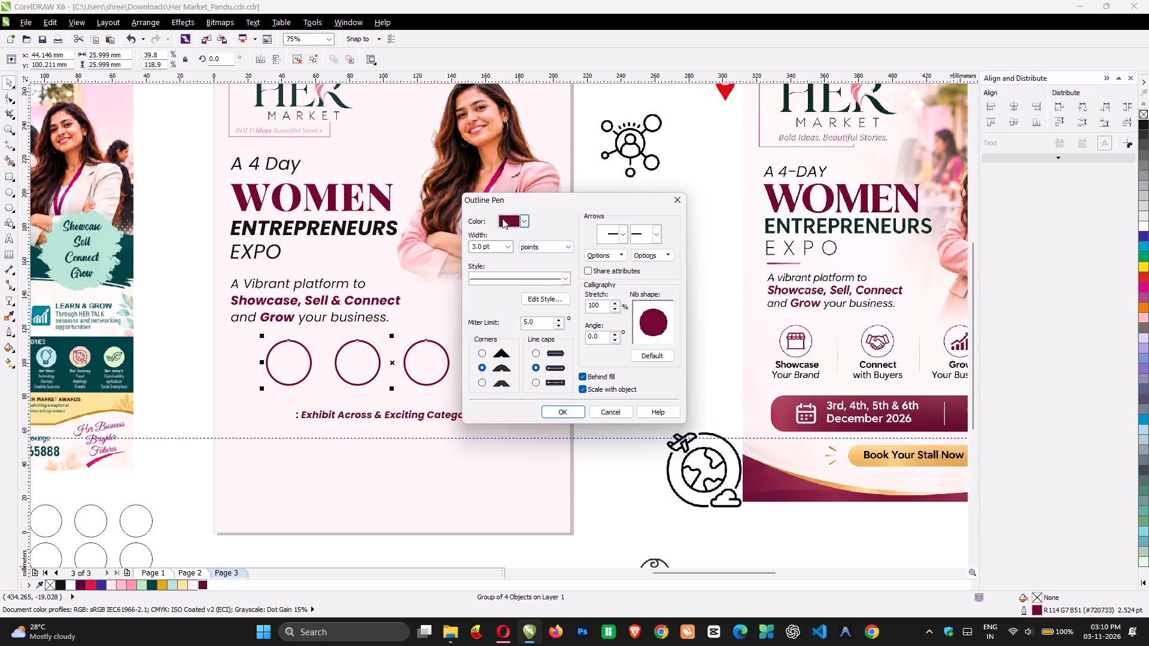
{"action": "left_click", "coordinate": [512, 249]}
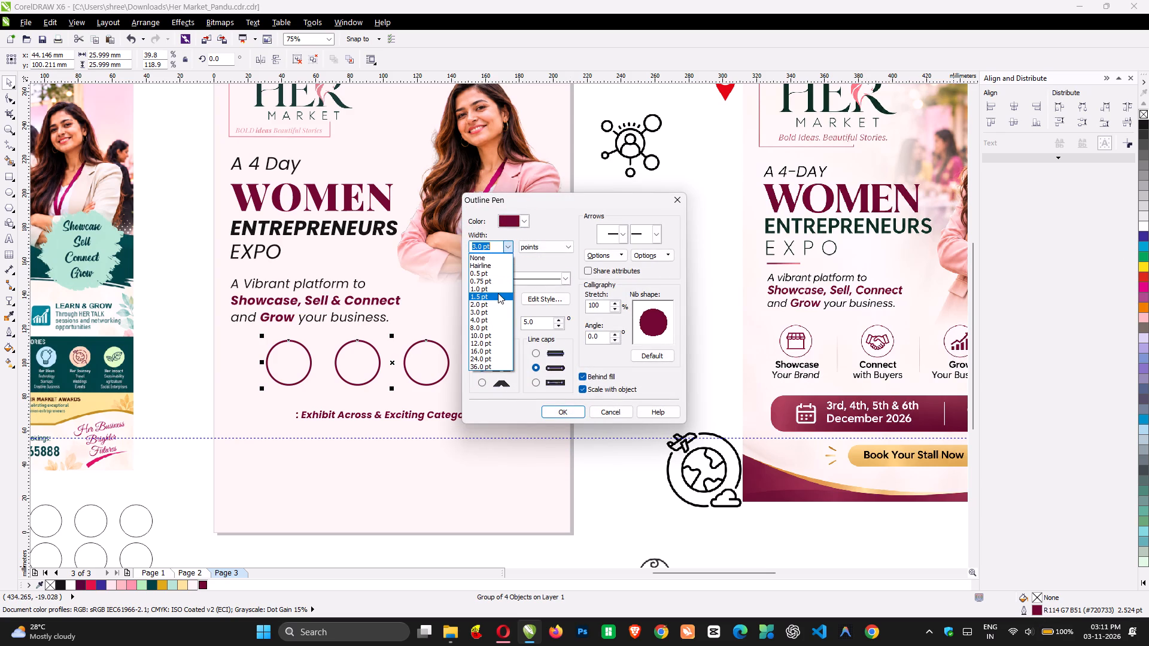
{"action": "left_click", "coordinate": [498, 293]}
{"action": "left_click", "coordinate": [567, 410]}
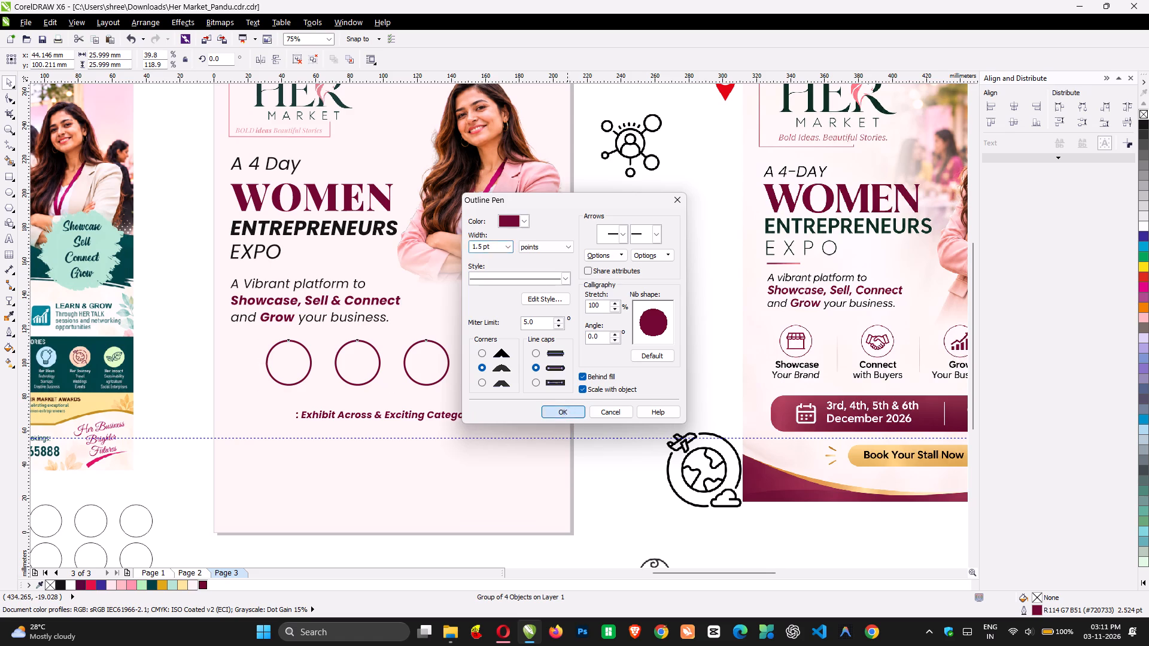
{"action": "left_click", "coordinate": [594, 351]}
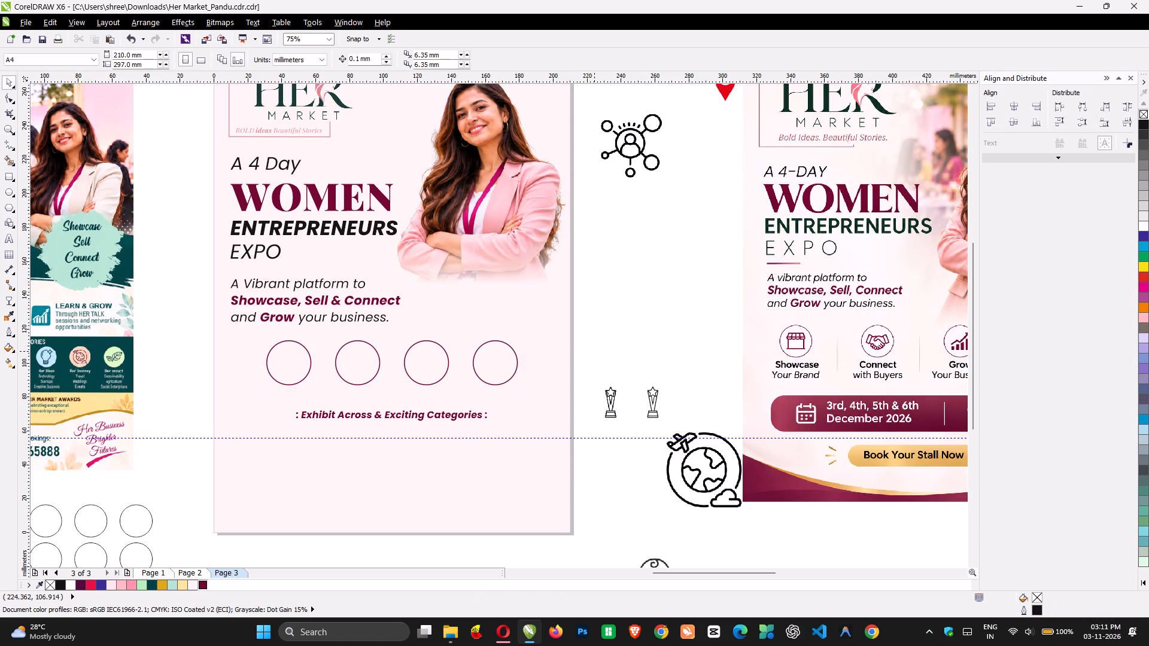
Move the woman's photo up and slightly right, clear of the headline text and near the poster's right edge.
{"action": "scroll", "coordinate": [594, 351], "scroll_direction": "up", "scroll_amount": 1}
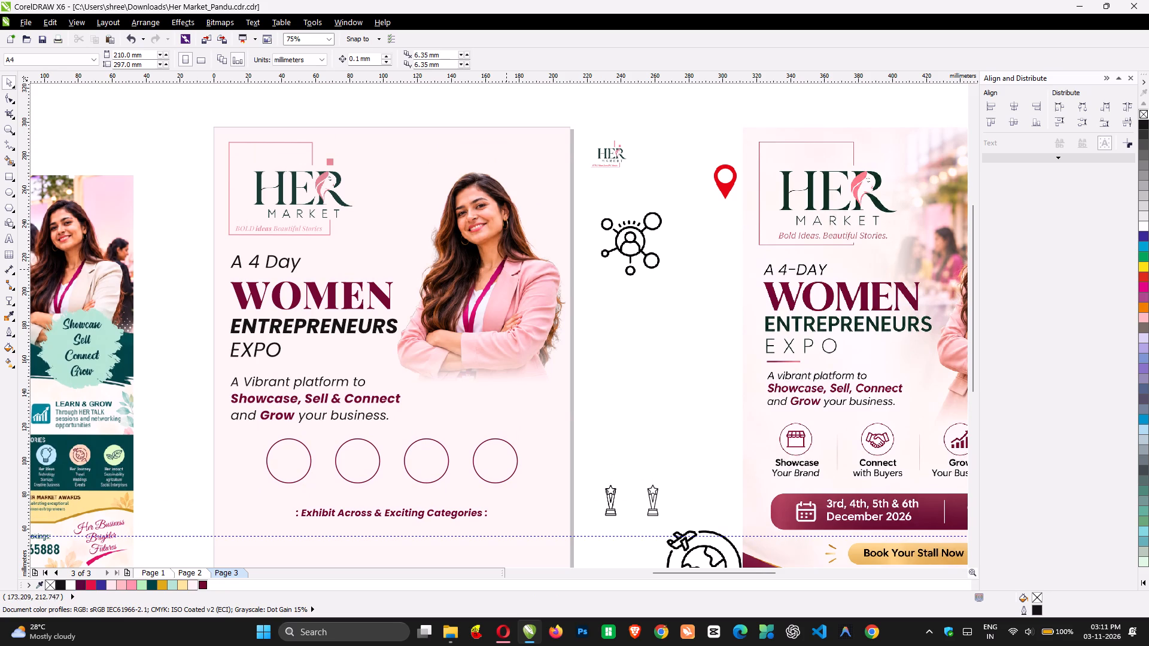
{"action": "left_click", "coordinate": [506, 269]}
{"action": "left_click_drag", "start_coordinate": [506, 269], "coordinate": [500, 246]}
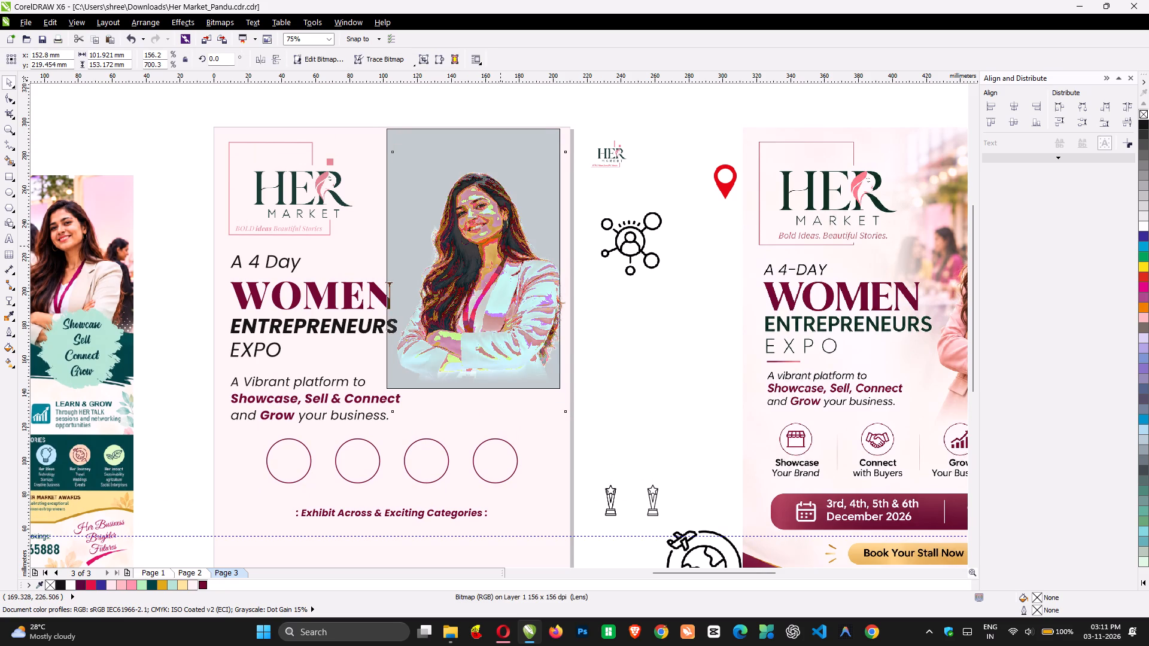
{"action": "left_click_drag", "start_coordinate": [500, 246], "coordinate": [503, 246]}
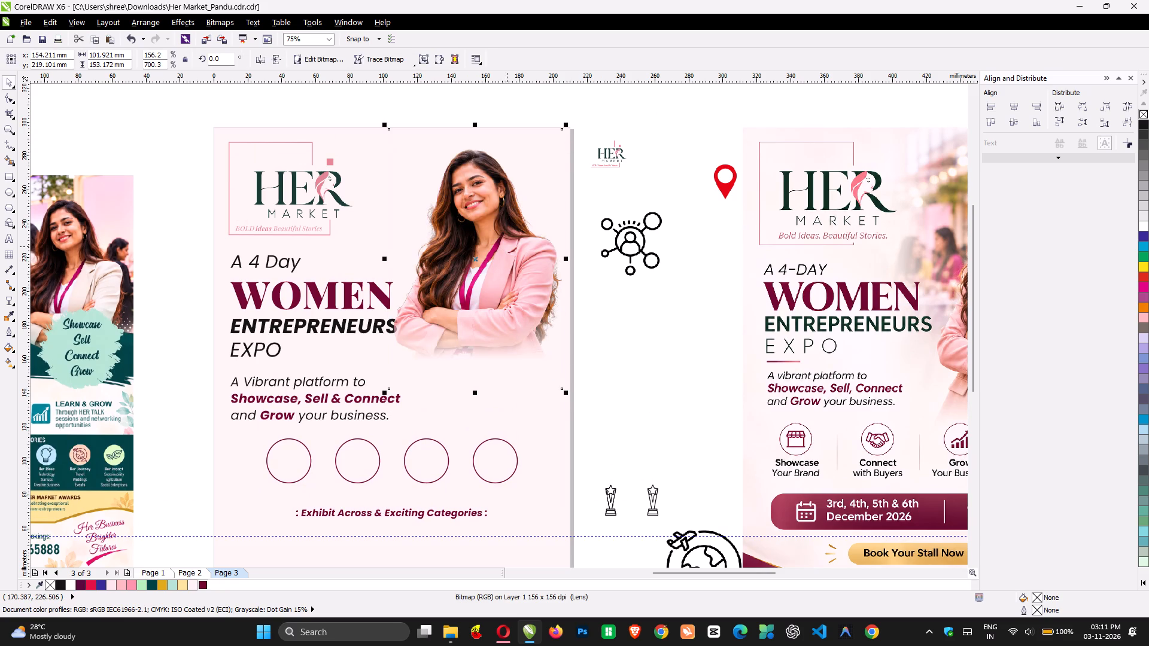
{"action": "left_click_drag", "start_coordinate": [509, 306], "coordinate": [518, 308]}
{"action": "left_click", "coordinate": [518, 308]}
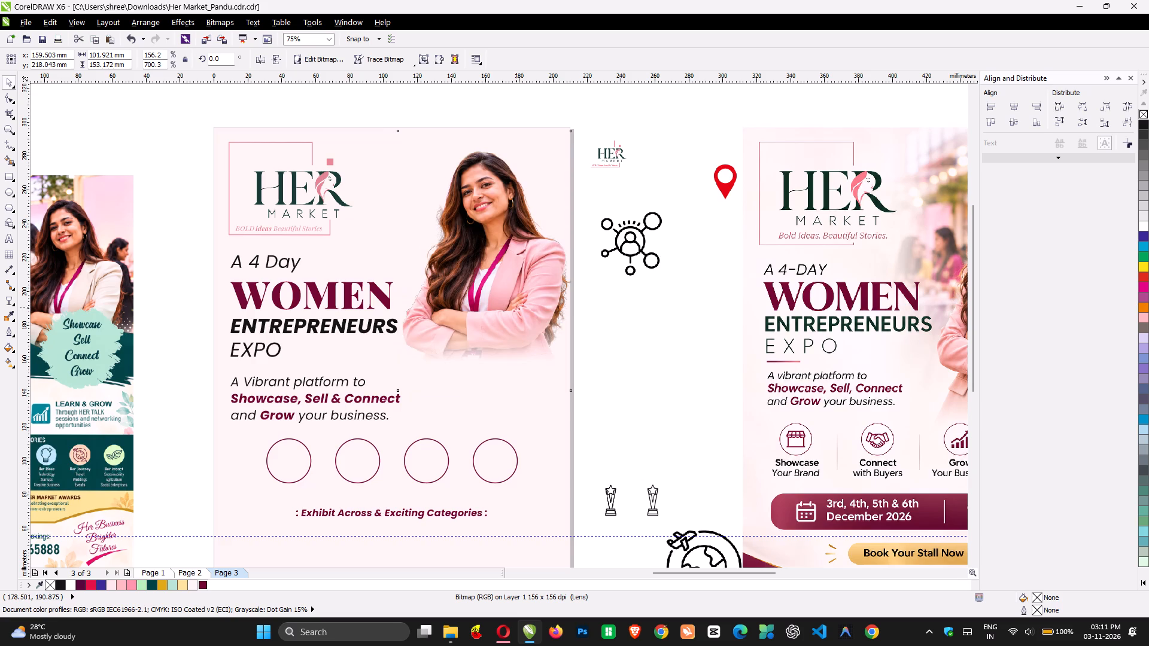
{"action": "left_click", "coordinate": [638, 440]}
Apply a two-colour radial fountain fill to the poster's background rectangle, blending its light pink with white.
{"action": "left_click", "coordinate": [562, 498]}
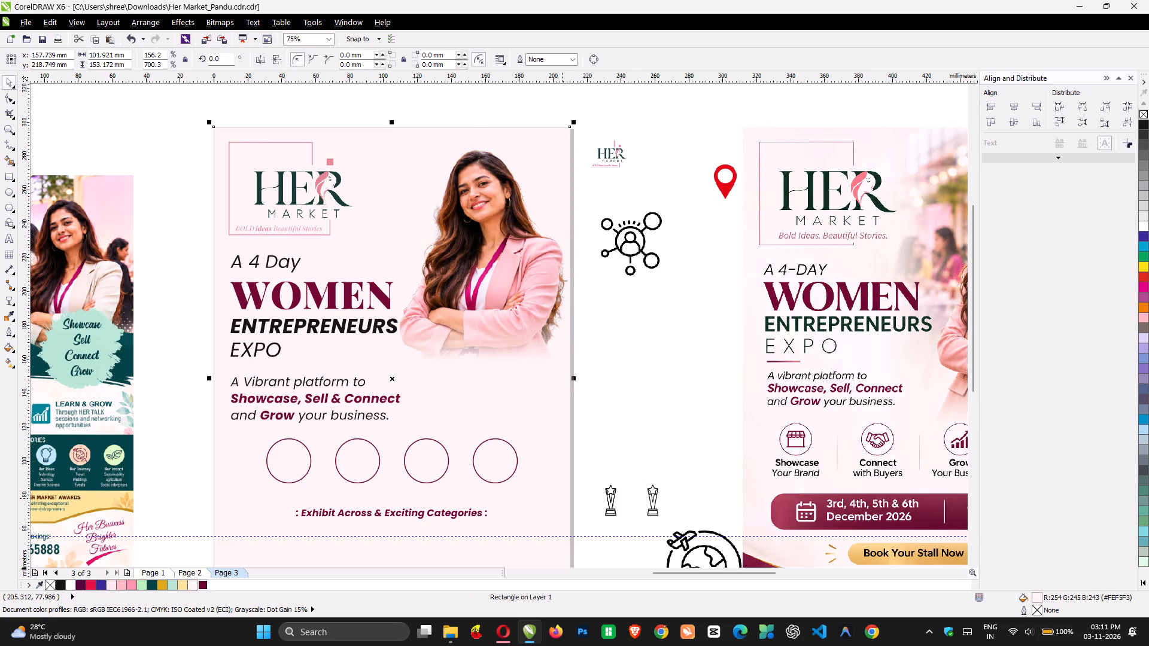
{"action": "key", "text": "F11"}
{"action": "left_click", "coordinate": [504, 223]}
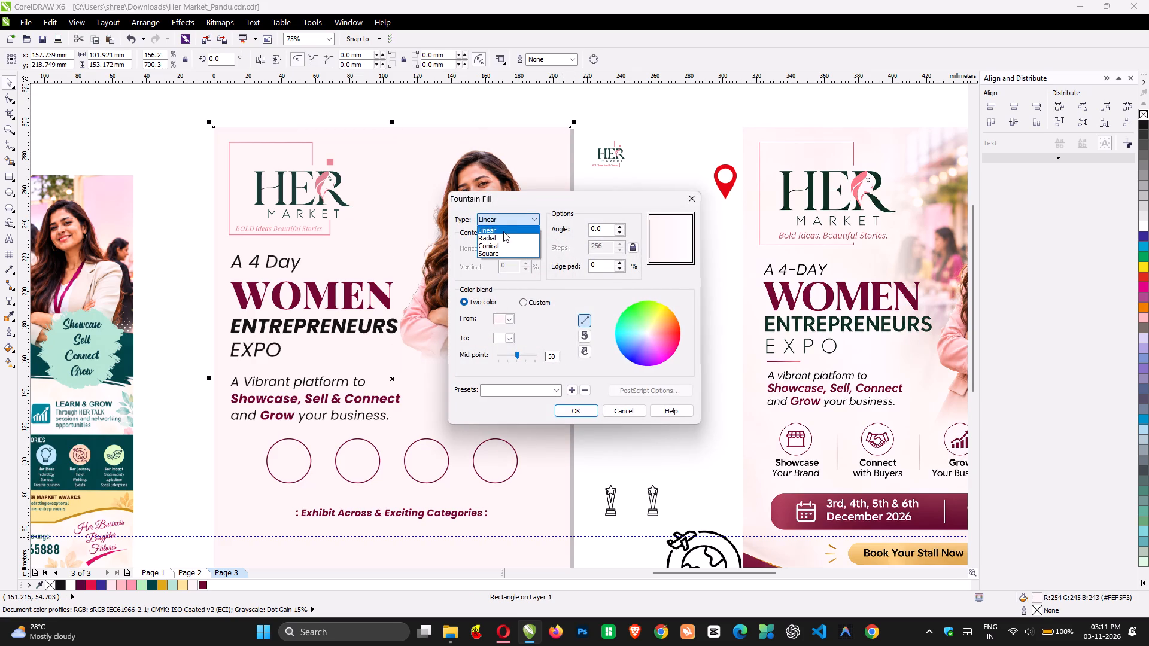
{"action": "left_click", "coordinate": [503, 237]}
{"action": "left_click", "coordinate": [584, 410]}
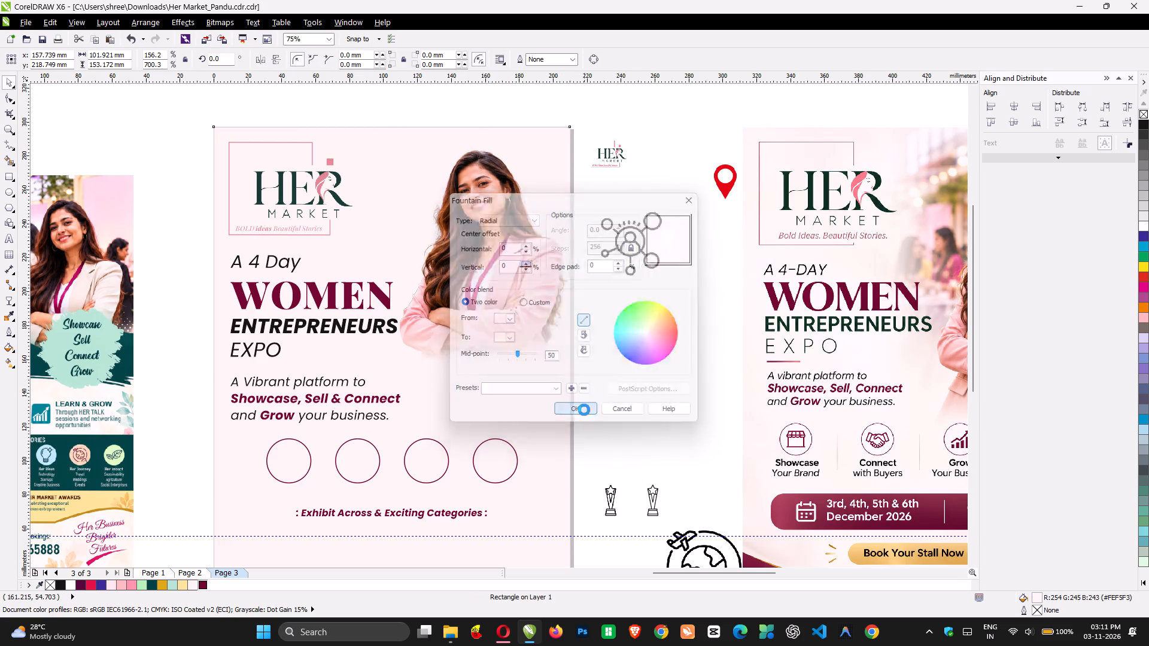
{"action": "left_click", "coordinate": [667, 399]}
Draw a horizontal rectangle about 131 mm wide and 21 mm high near the poster's bottom, below the exhibit categories heading.
{"action": "scroll", "coordinate": [667, 399], "scroll_direction": "down", "scroll_amount": 1}
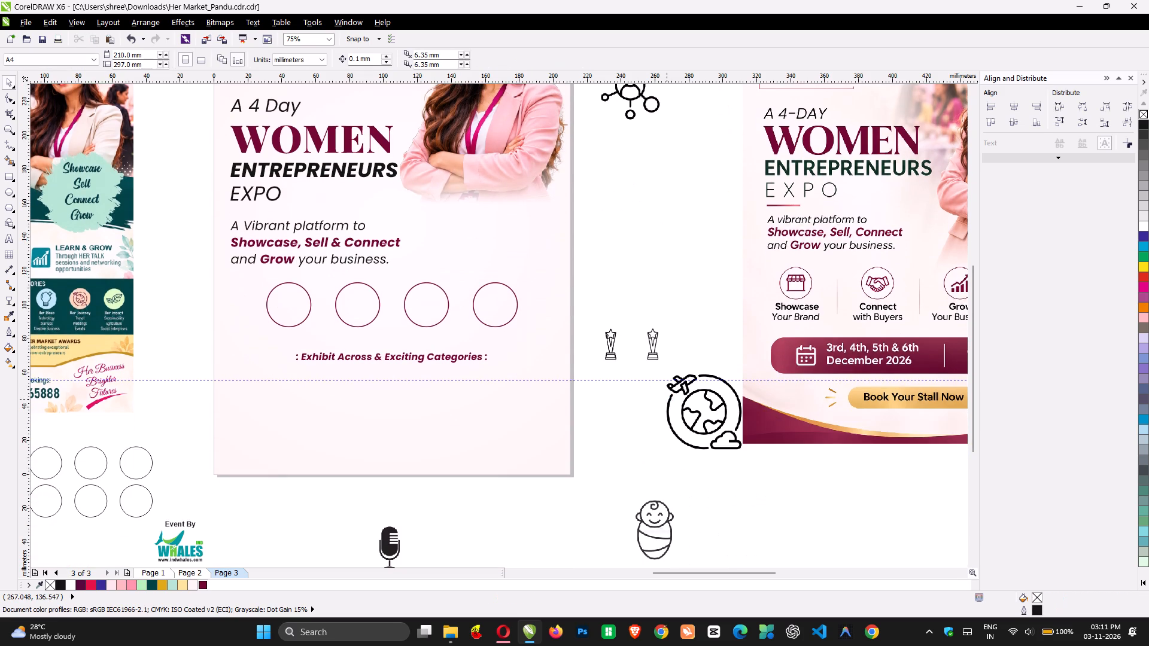
{"action": "left_click", "coordinate": [9, 177]}
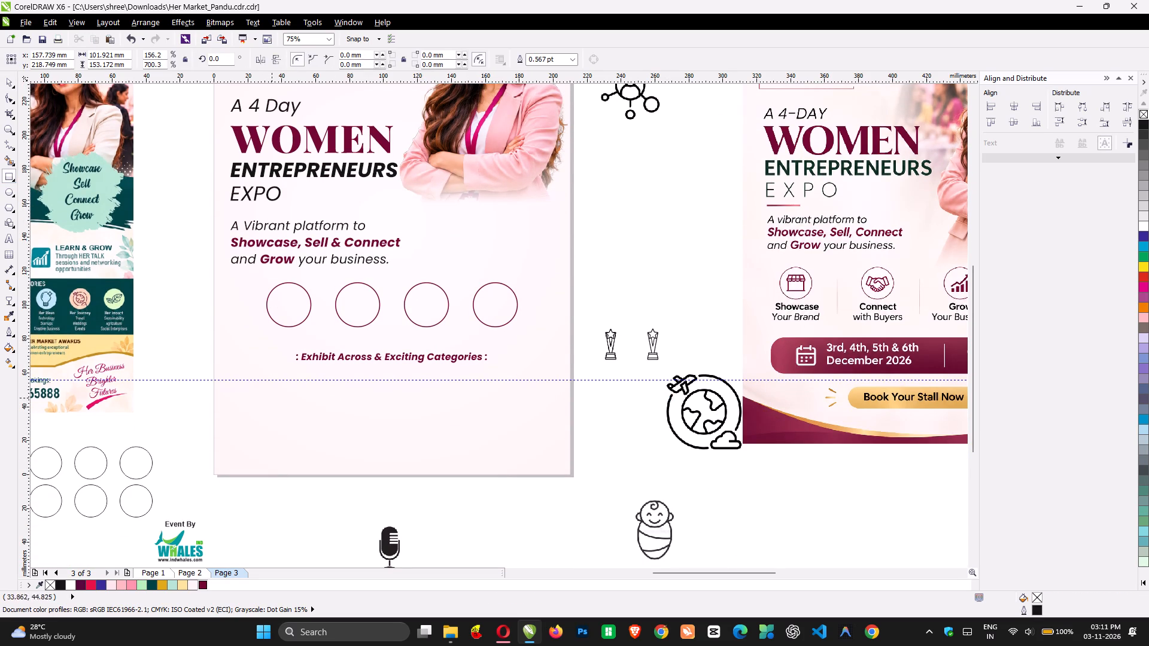
{"action": "left_click_drag", "start_coordinate": [270, 411], "coordinate": [494, 441]}
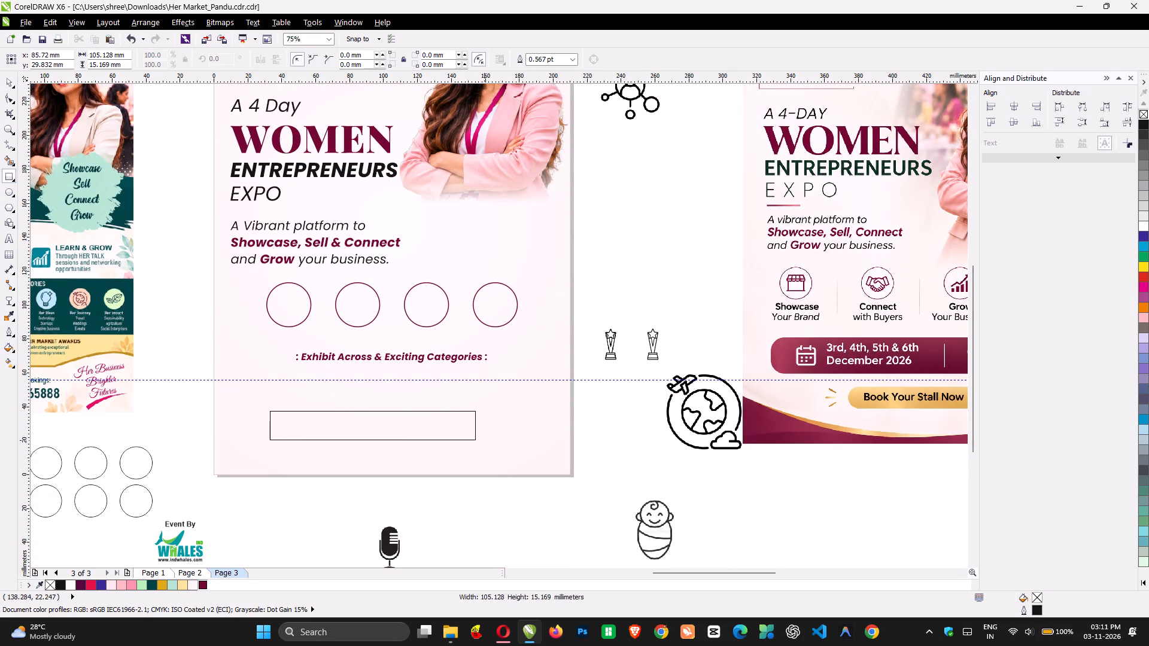
{"action": "left_click_drag", "start_coordinate": [494, 441], "coordinate": [491, 447]}
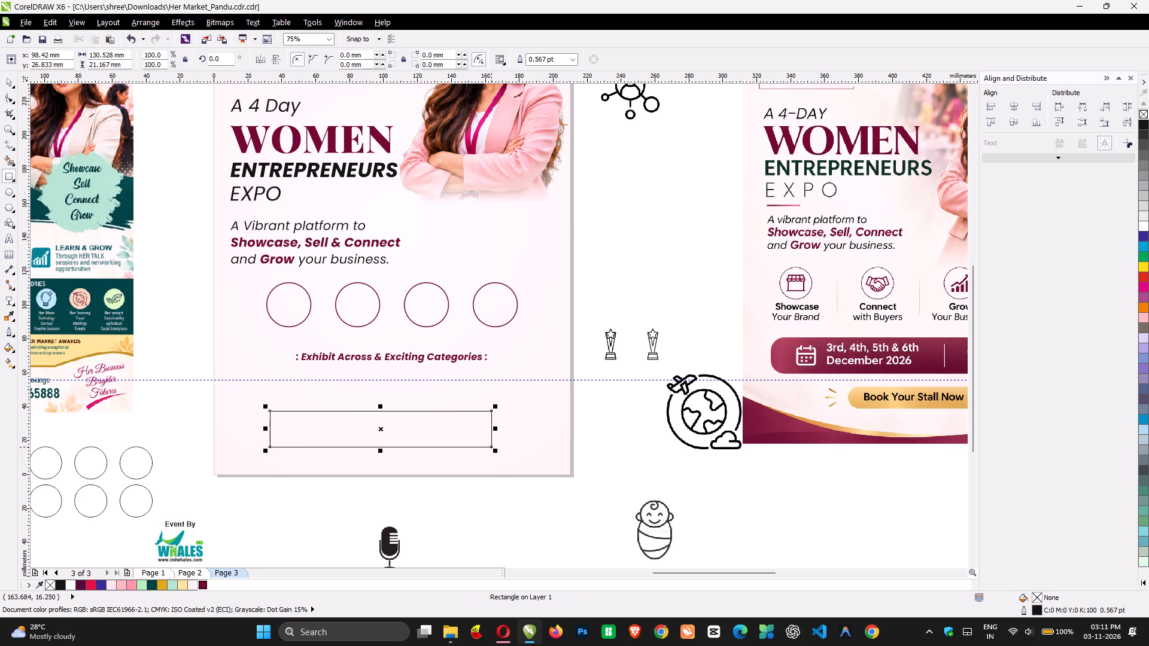
Round all four corners of the new rectangle to a radius of about 10.6 mm, making a pill shape.
{"action": "left_click", "coordinate": [6, 96]}
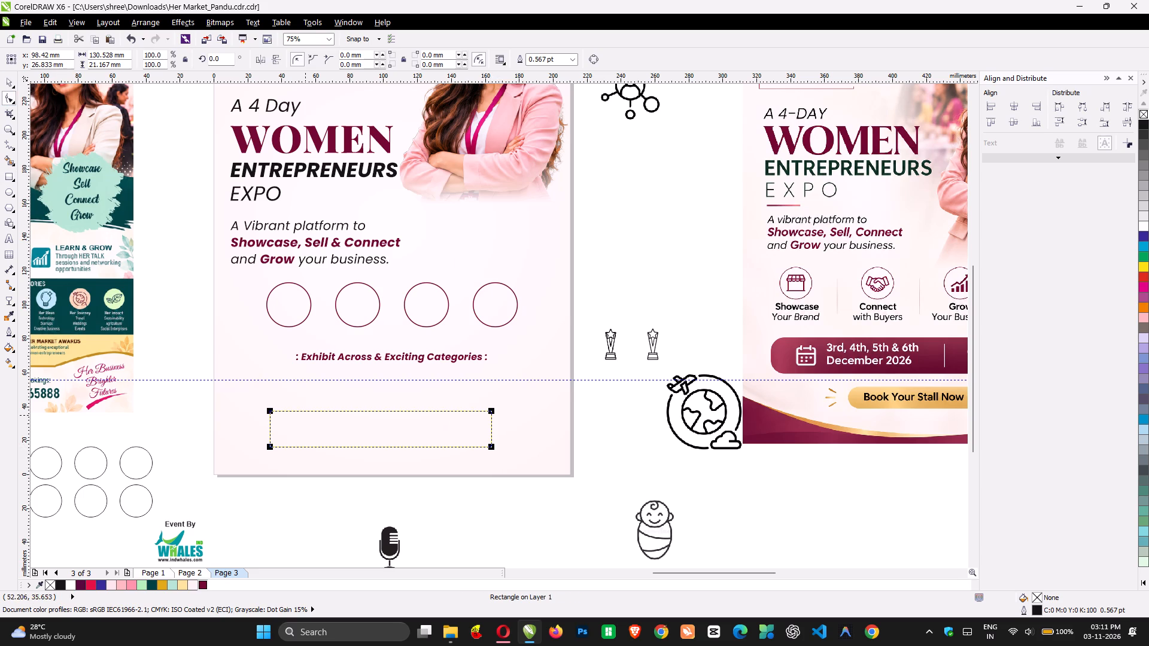
{"action": "left_click_drag", "start_coordinate": [268, 410], "coordinate": [282, 406]}
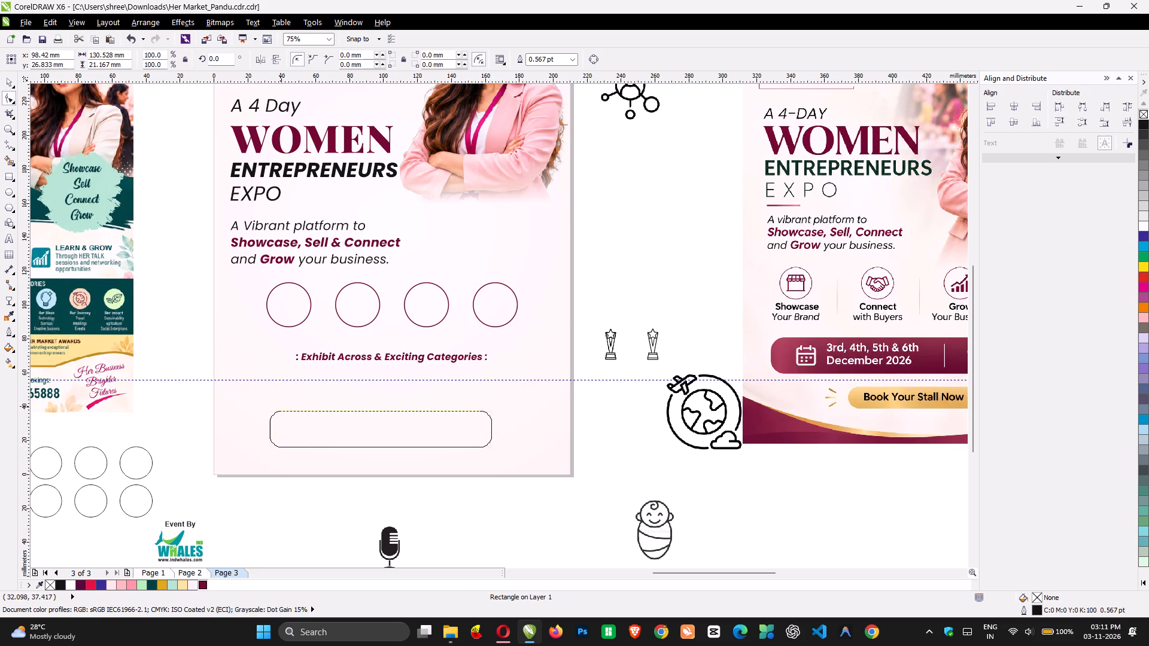
{"action": "left_click_drag", "start_coordinate": [282, 406], "coordinate": [296, 403]}
{"action": "key", "text": "space"}
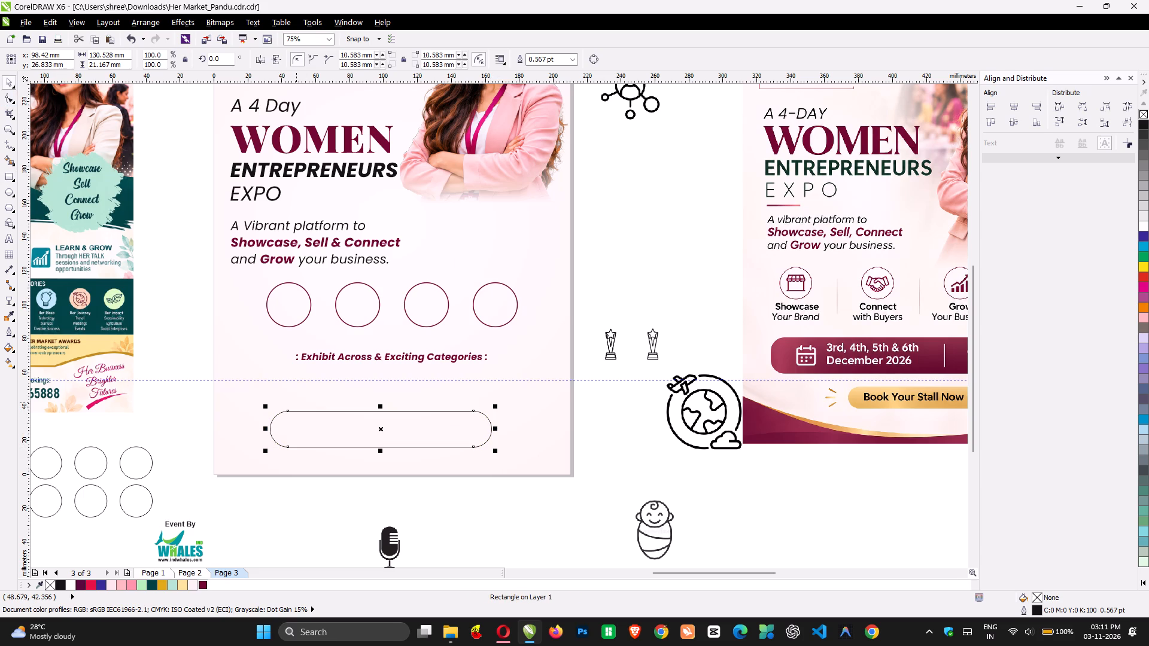
Fill the pill with a linear two-colour fountain fill at 90 degrees, sampling dark and lighter maroon from the reference poster's date banner.
{"action": "left_click", "coordinate": [11, 321]}
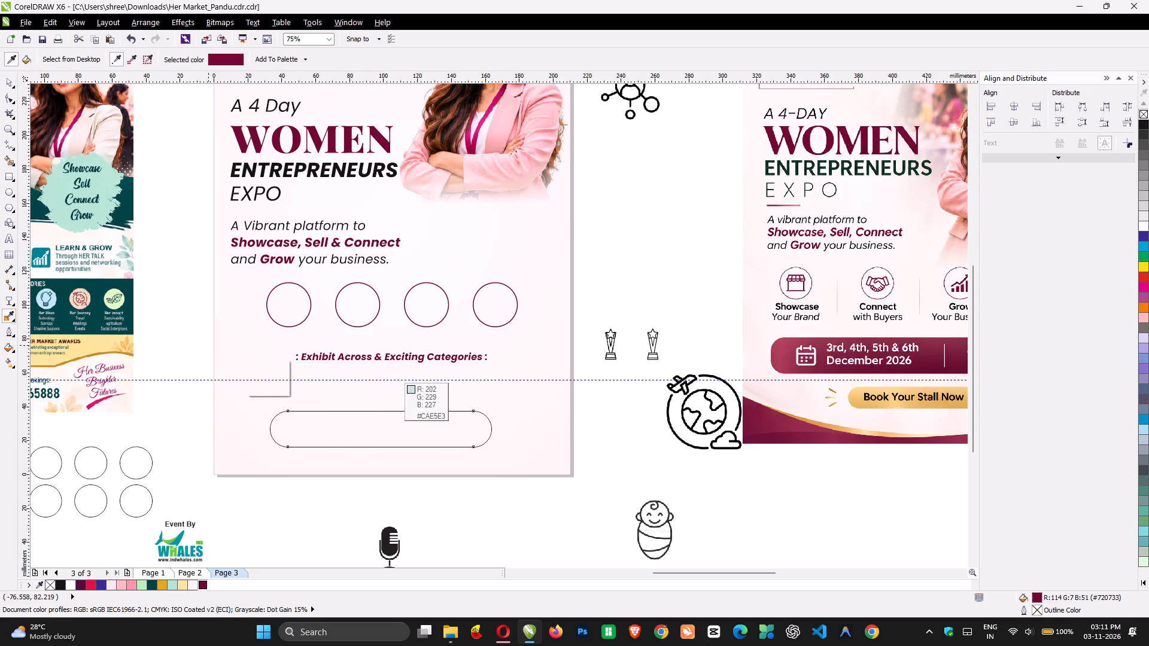
{"action": "key", "text": "space"}
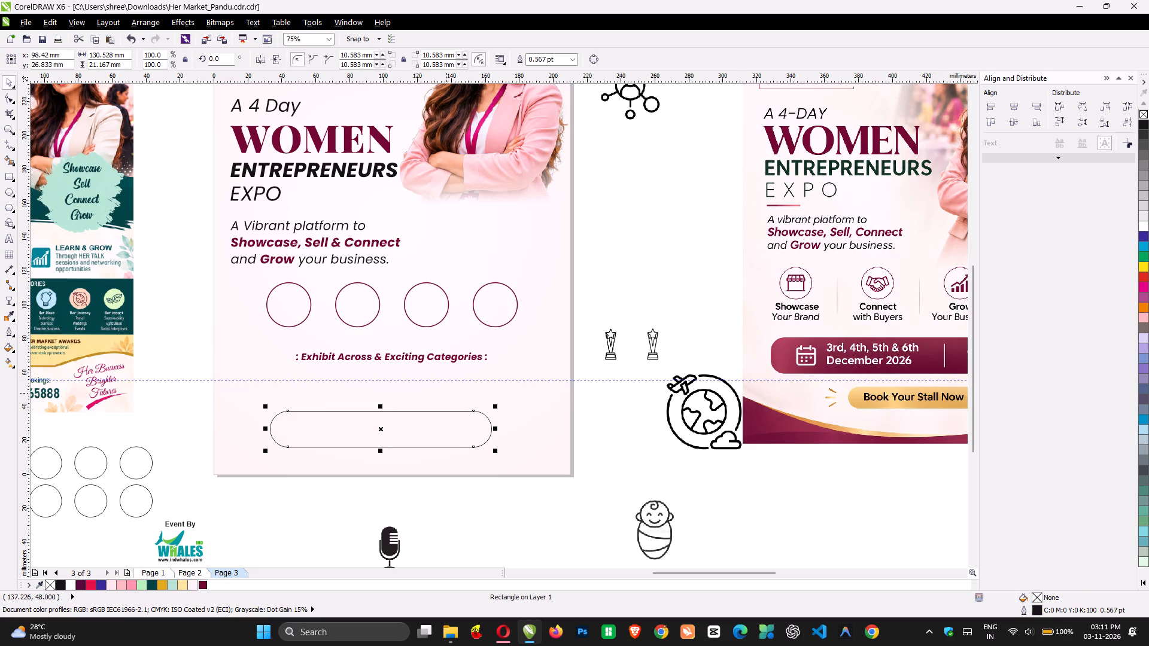
{"action": "key", "text": "F11"}
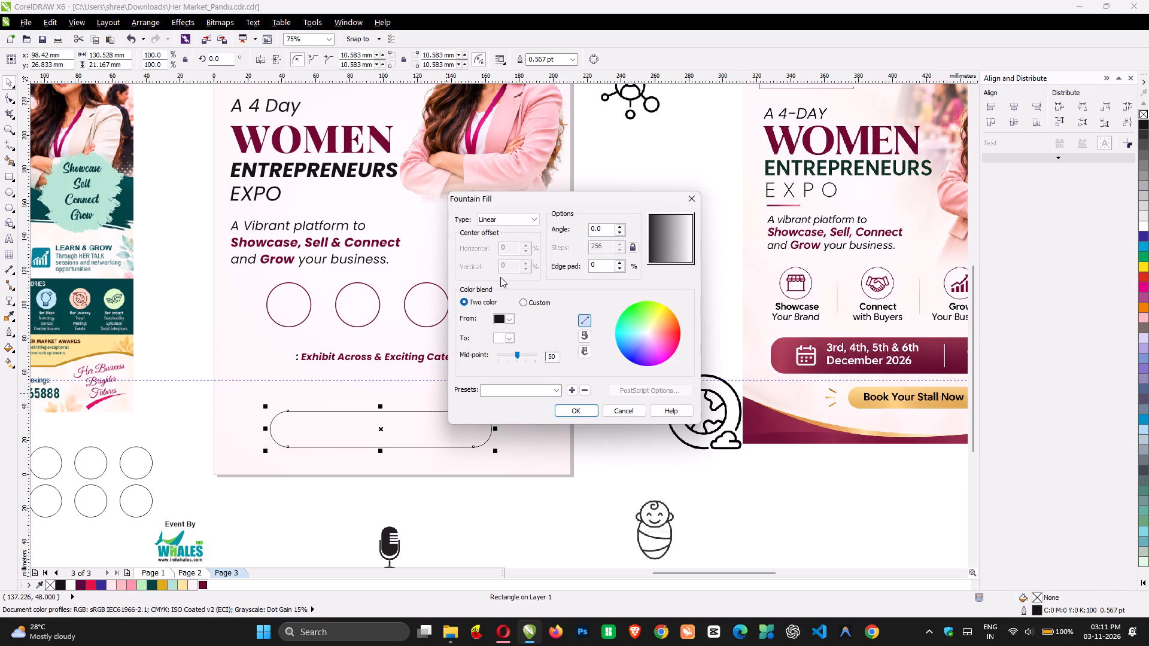
{"action": "left_click", "coordinate": [510, 322]}
{"action": "left_click", "coordinate": [501, 406]}
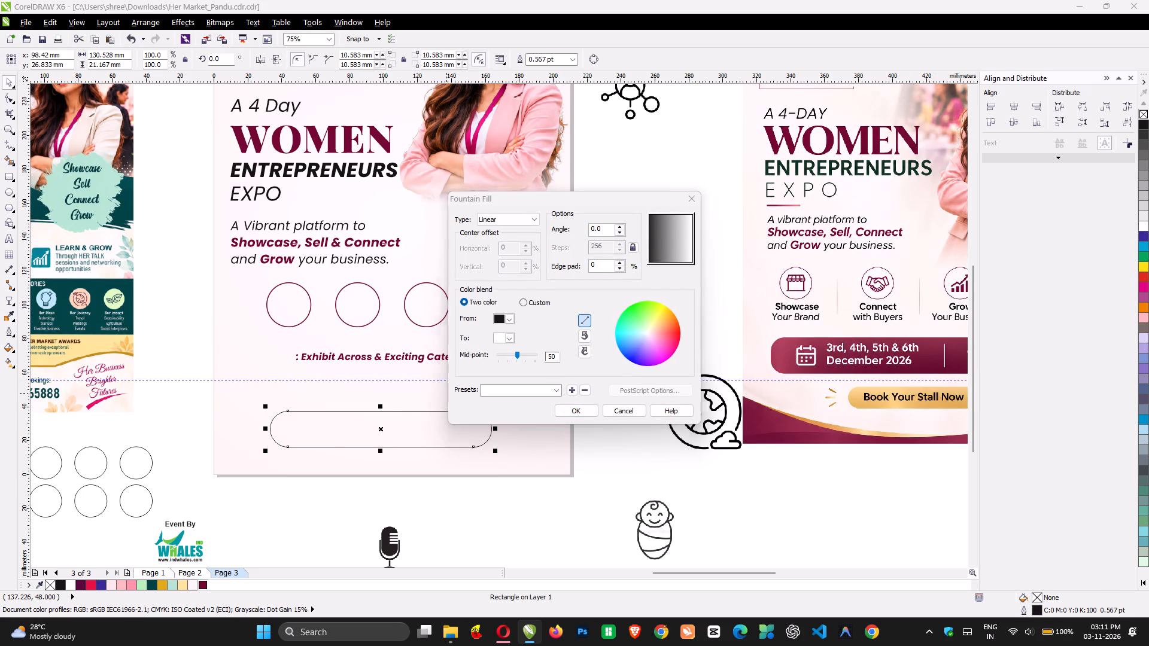
{"action": "left_click", "coordinate": [935, 370]}
{"action": "left_click", "coordinate": [588, 230]}
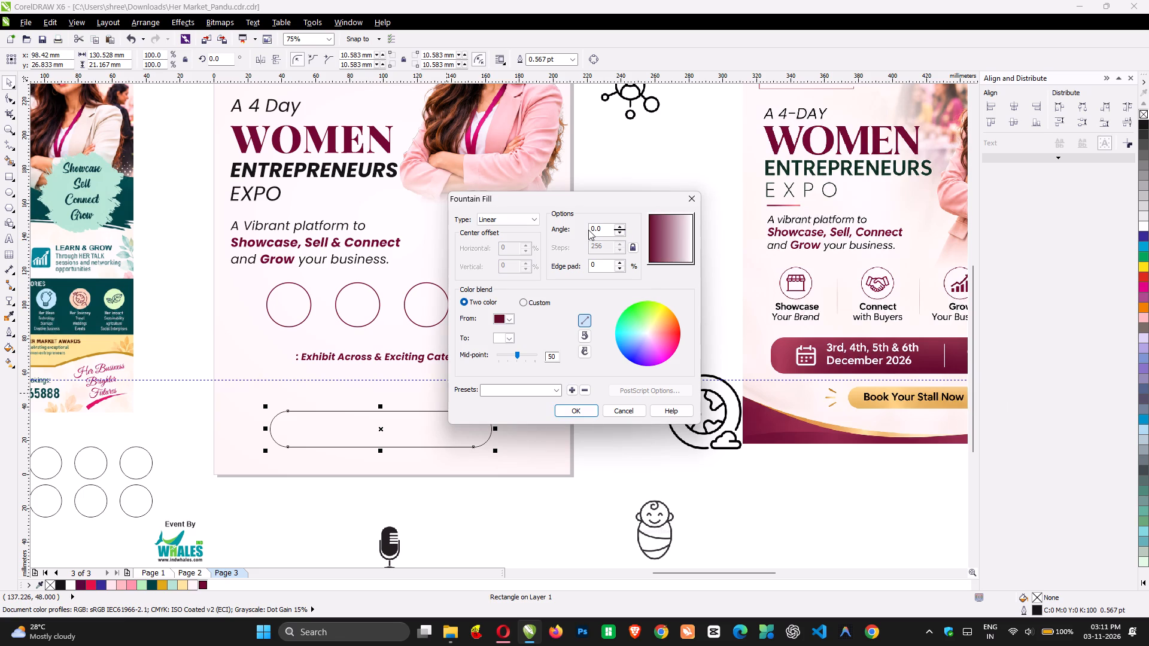
{"action": "left_click", "coordinate": [591, 231]}
{"action": "key", "text": "9"}
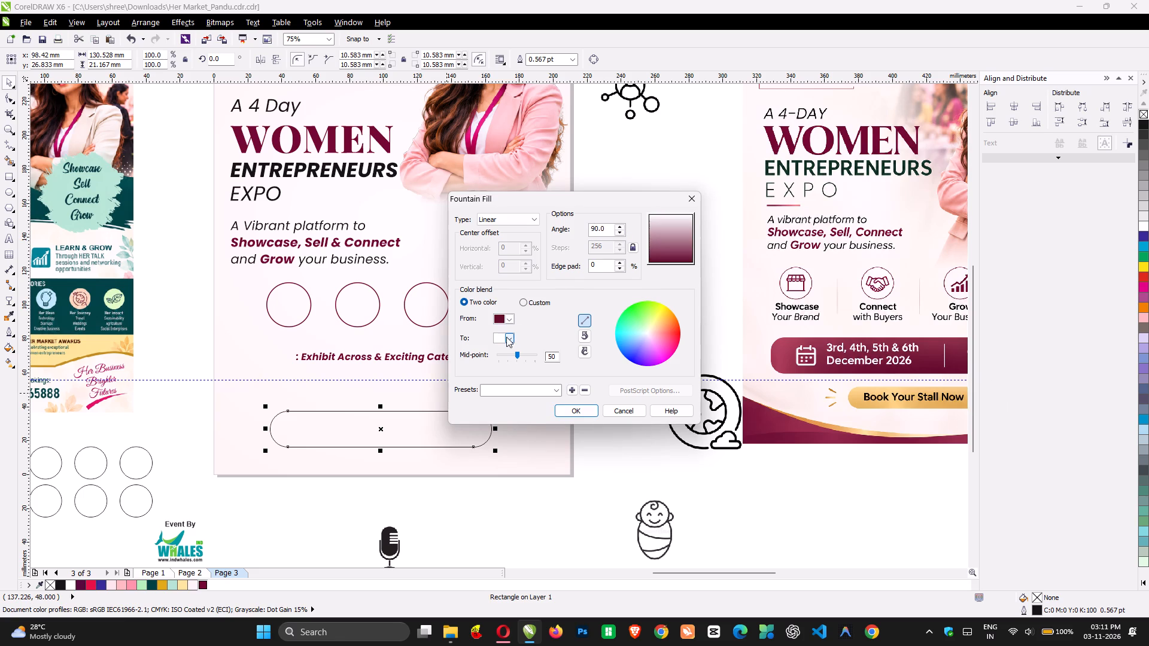
{"action": "left_click", "coordinate": [506, 337]}
{"action": "left_click", "coordinate": [497, 426]}
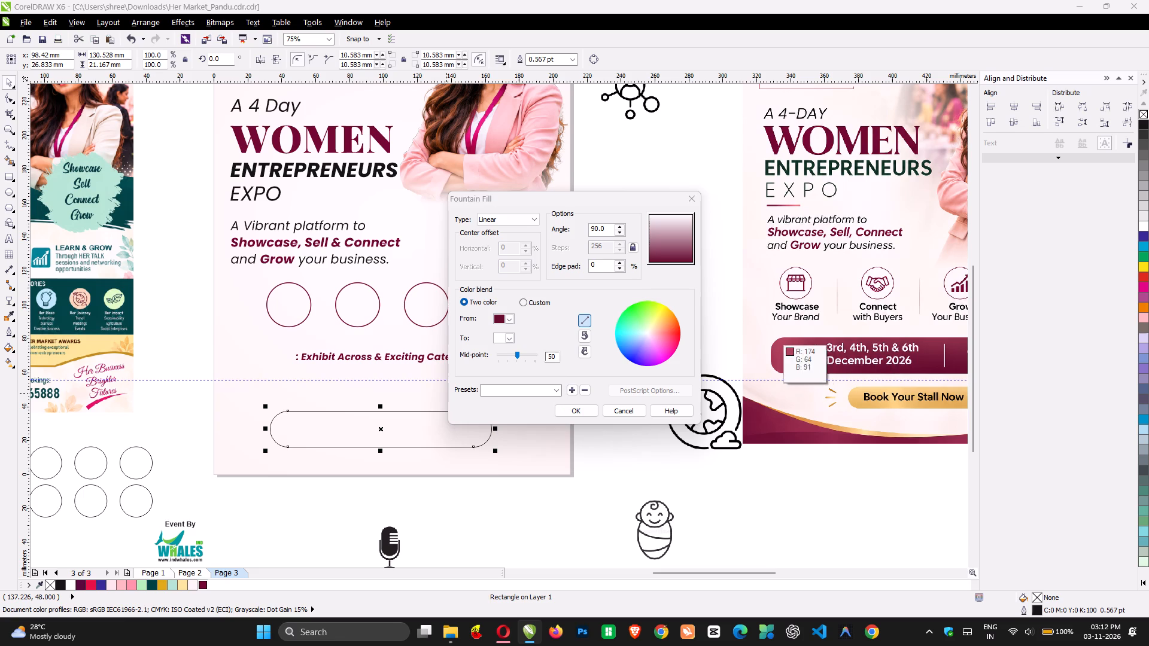
{"action": "left_click", "coordinate": [804, 337]}
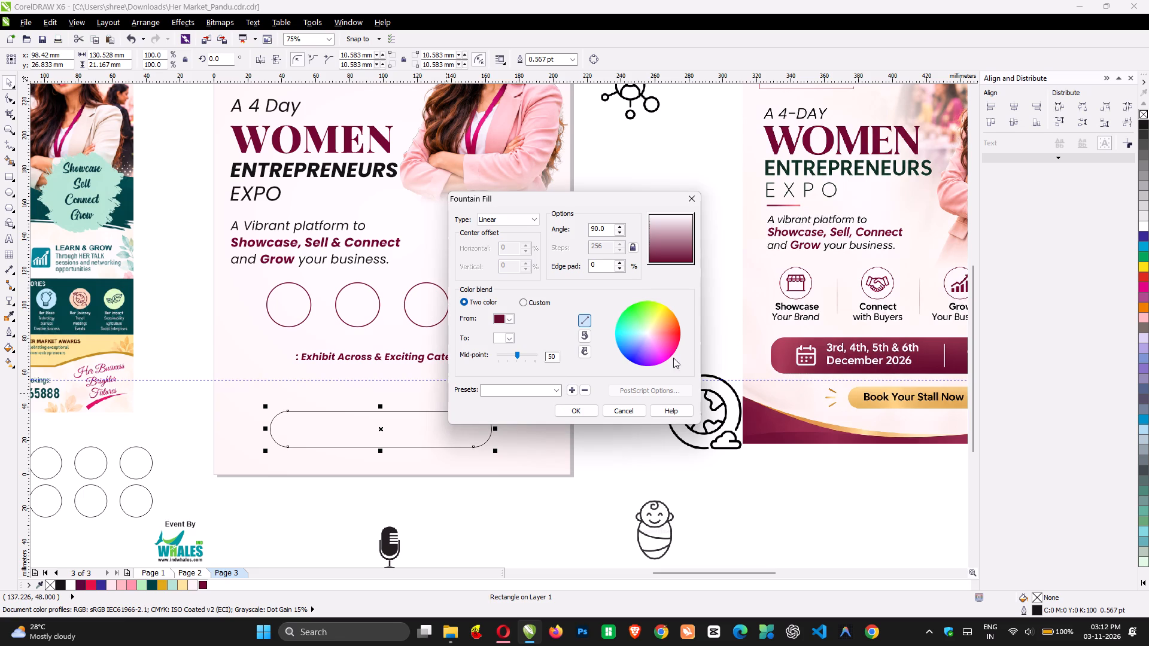
{"action": "left_click", "coordinate": [590, 406]}
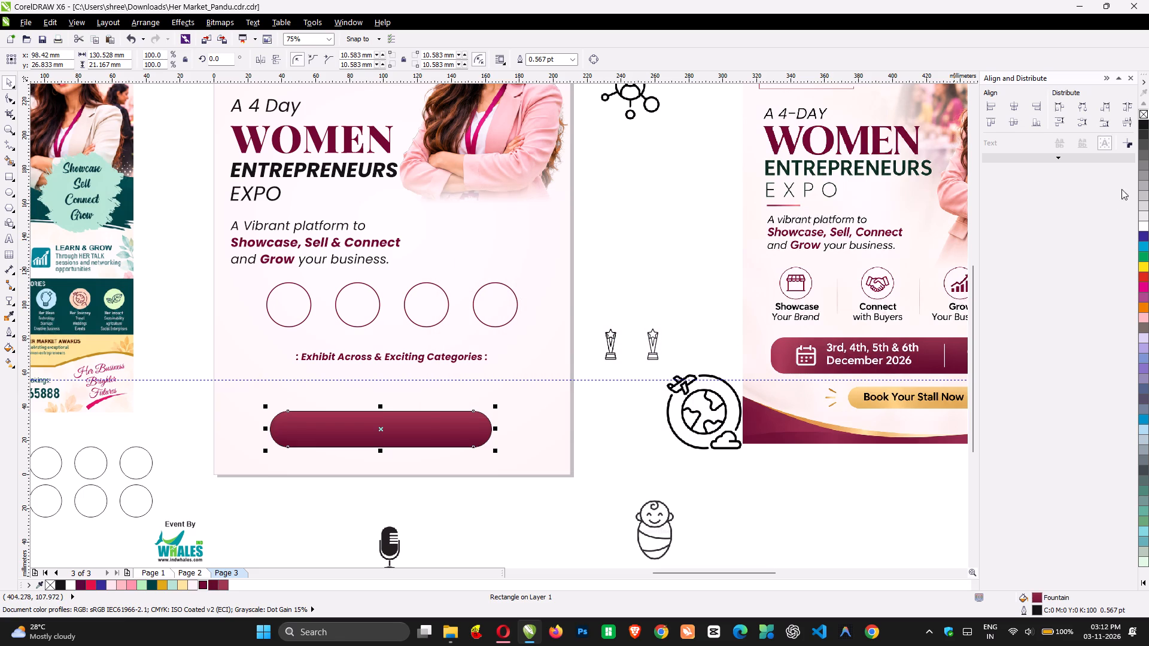
Remove the outline from the maroon pill banner.
{"action": "right_click", "coordinate": [1142, 116]}
Widen the pill banner symmetrically about its centre to about 164 mm, keeping its height.
{"action": "left_click_drag", "start_coordinate": [498, 428], "coordinate": [529, 428]}
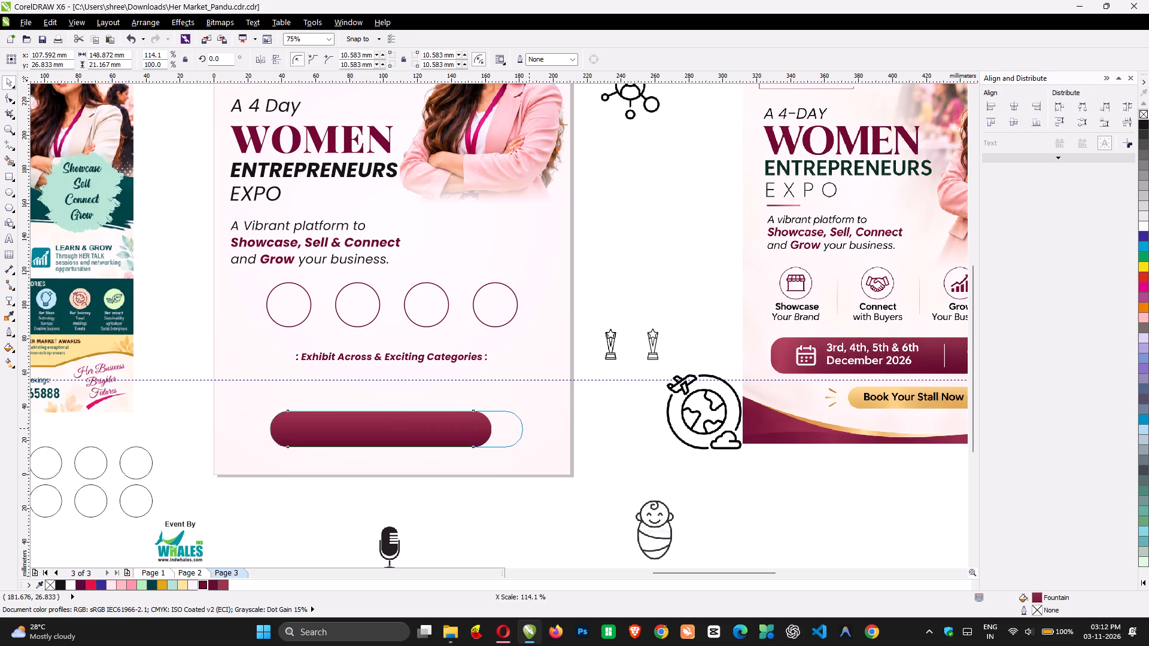
{"action": "left_click_drag", "start_coordinate": [529, 428], "coordinate": [531, 434]}
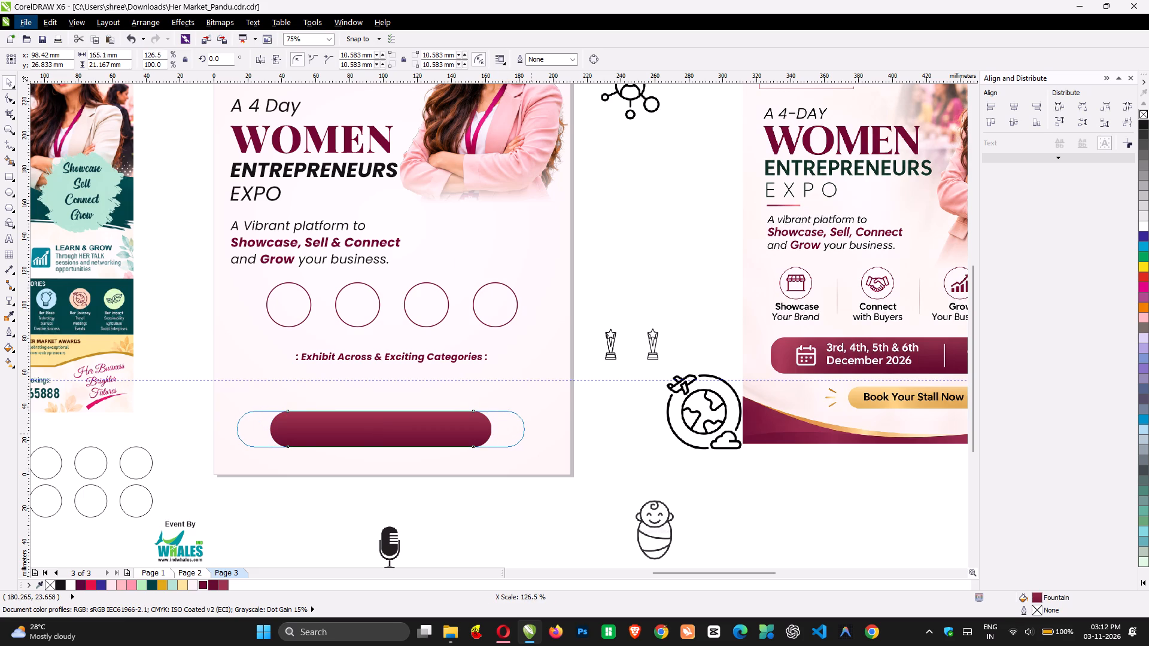
{"action": "left_click_drag", "start_coordinate": [531, 434], "coordinate": [526, 436]}
Move the pill banner up slightly to about 31 mm and centre it horizontally on the poster background.
{"action": "left_click_drag", "start_coordinate": [417, 436], "coordinate": [417, 427]}
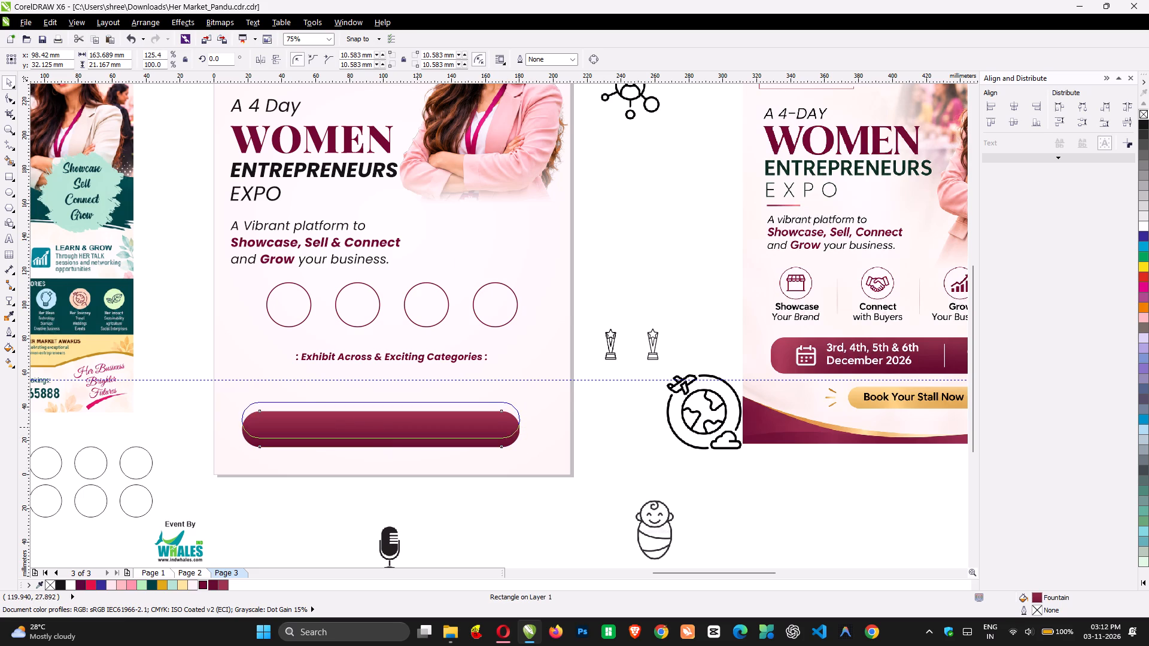
{"action": "left_click_drag", "start_coordinate": [417, 427], "coordinate": [417, 429]}
{"action": "left_click", "coordinate": [425, 458], "text": "shift"}
{"action": "key", "text": "c"}
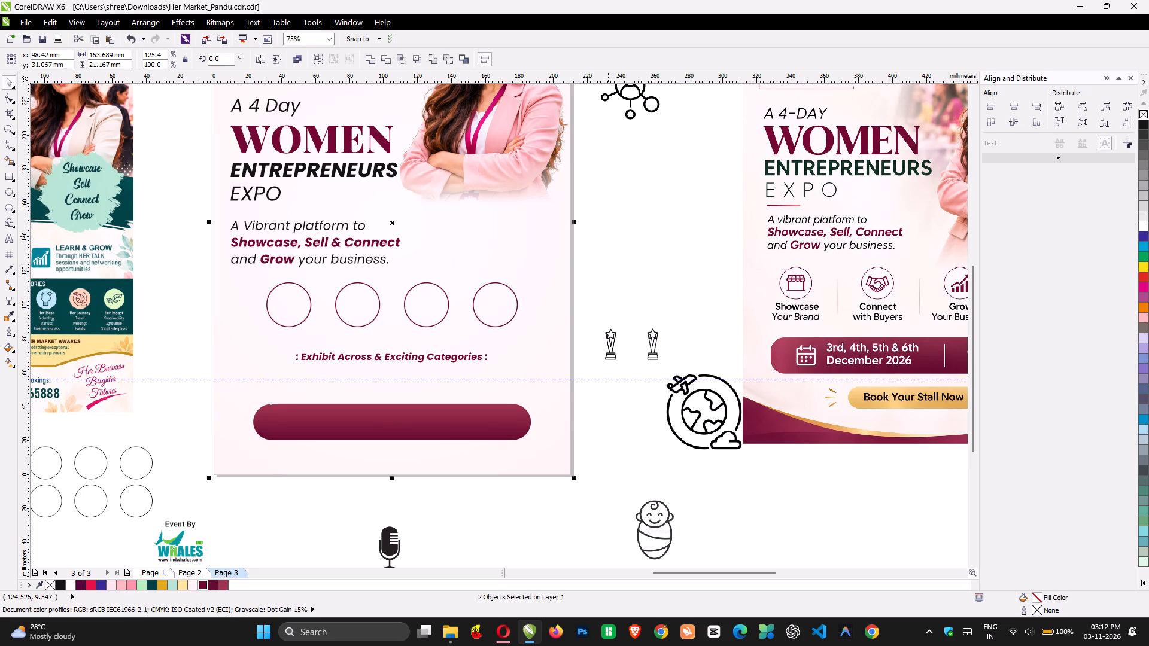
Nudge the woman's photo slightly upward on the poster.
{"action": "scroll", "coordinate": [622, 249], "scroll_direction": "up", "scroll_amount": 2}
{"action": "left_click", "coordinate": [484, 297]}
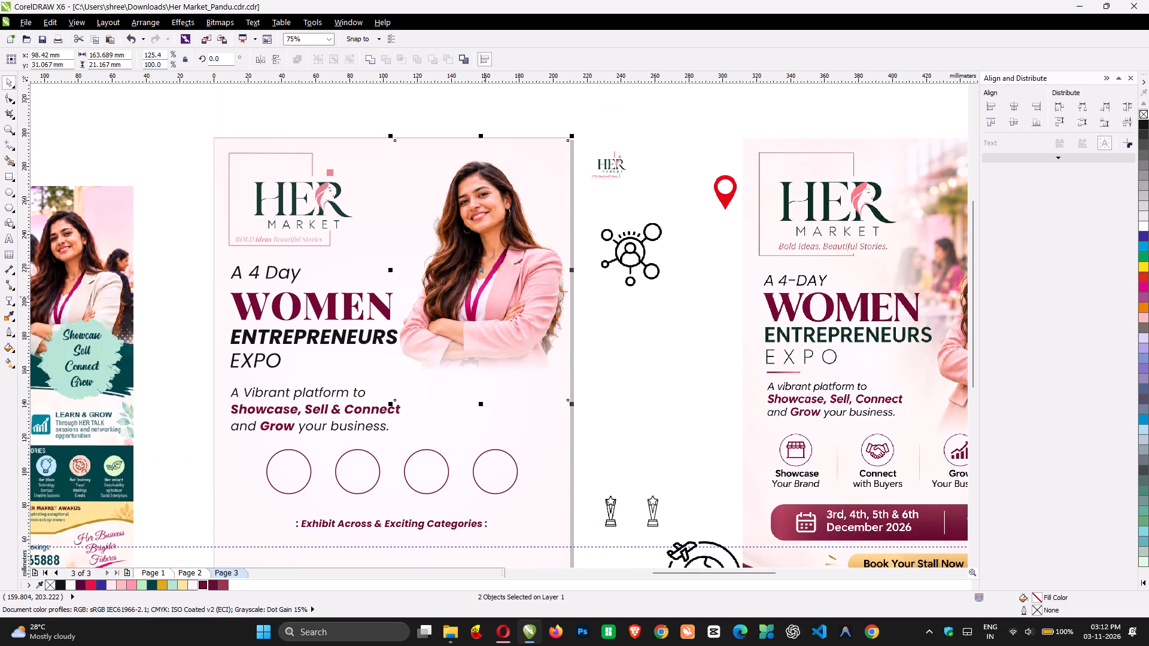
{"action": "left_click_drag", "start_coordinate": [484, 297], "coordinate": [484, 291]}
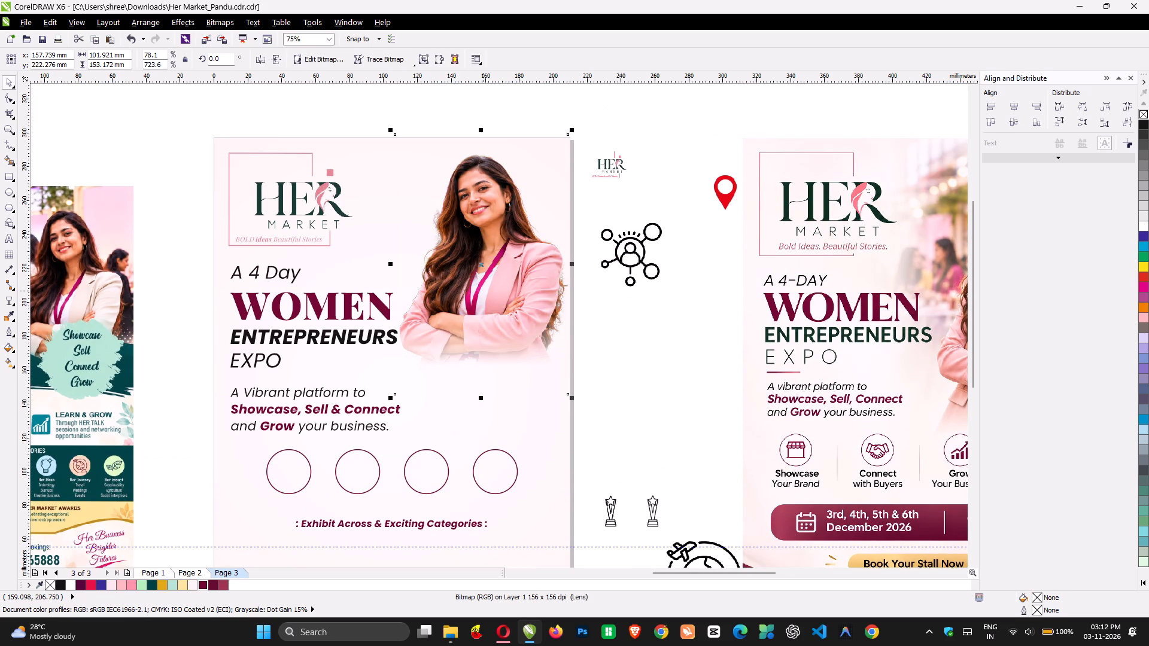
{"action": "left_click", "coordinate": [656, 386]}
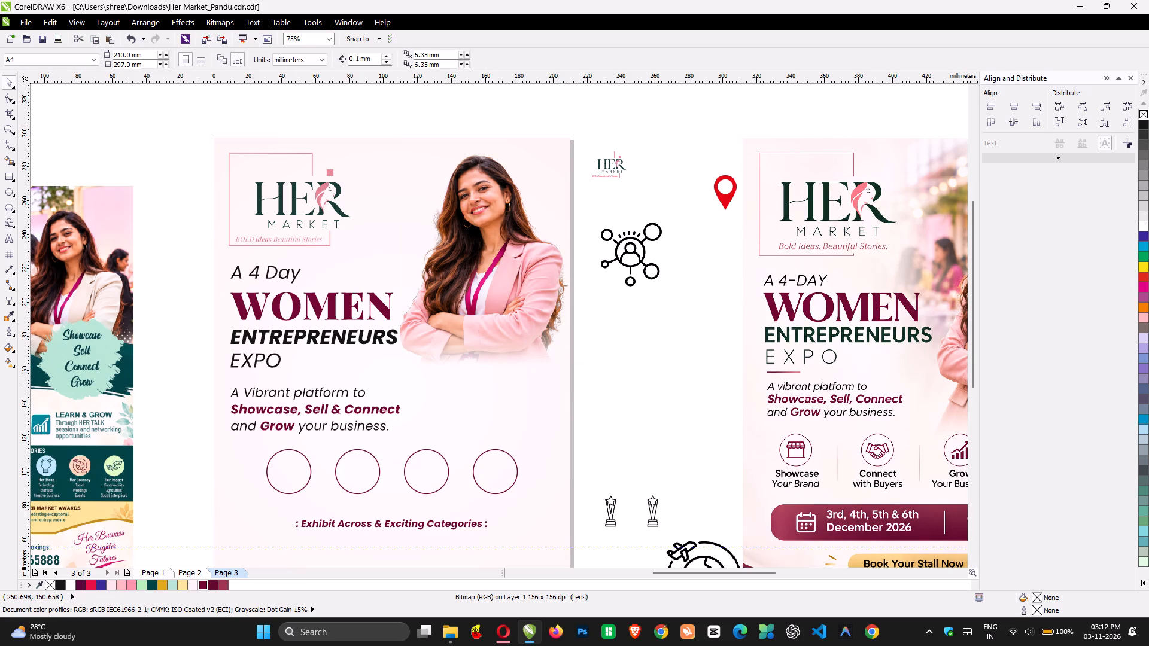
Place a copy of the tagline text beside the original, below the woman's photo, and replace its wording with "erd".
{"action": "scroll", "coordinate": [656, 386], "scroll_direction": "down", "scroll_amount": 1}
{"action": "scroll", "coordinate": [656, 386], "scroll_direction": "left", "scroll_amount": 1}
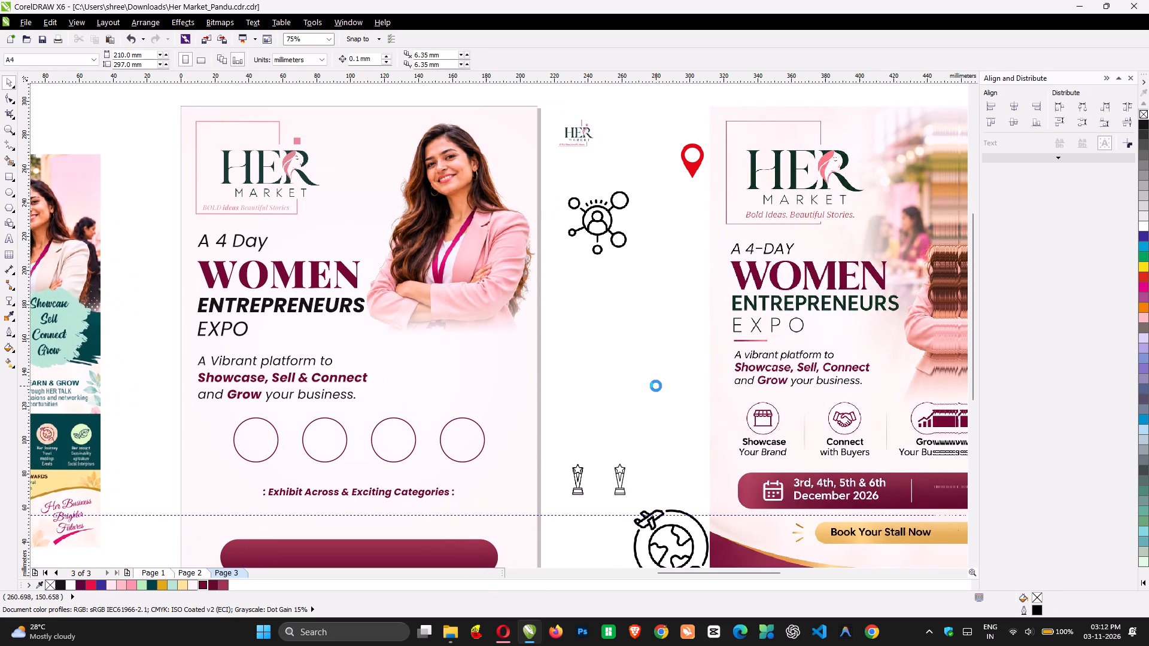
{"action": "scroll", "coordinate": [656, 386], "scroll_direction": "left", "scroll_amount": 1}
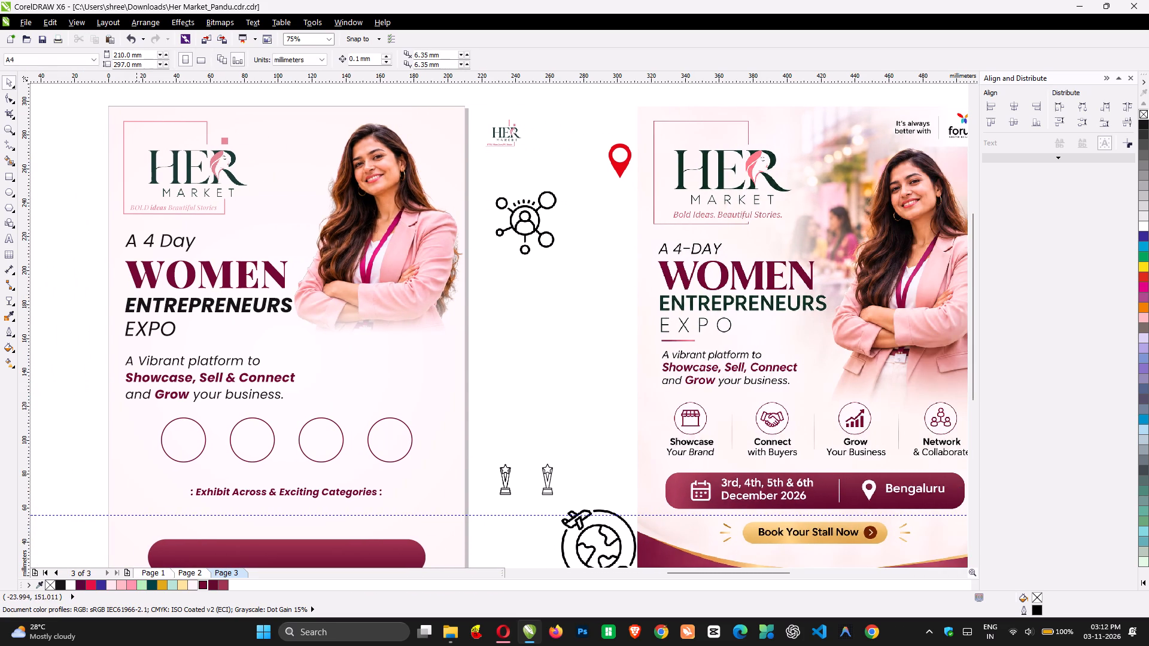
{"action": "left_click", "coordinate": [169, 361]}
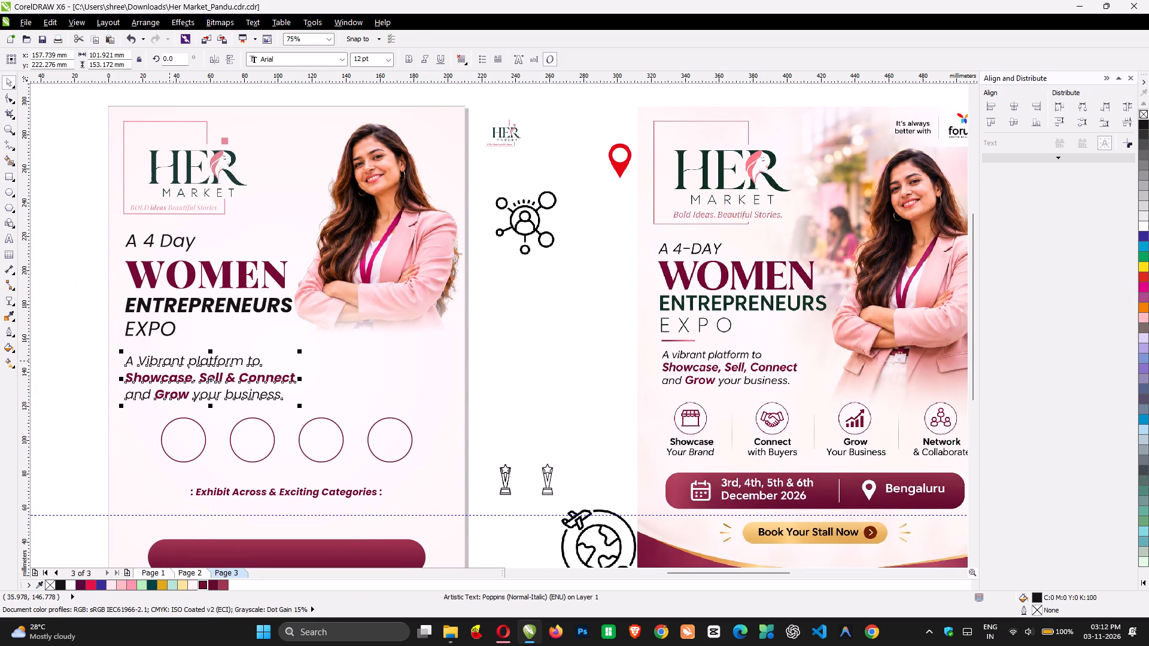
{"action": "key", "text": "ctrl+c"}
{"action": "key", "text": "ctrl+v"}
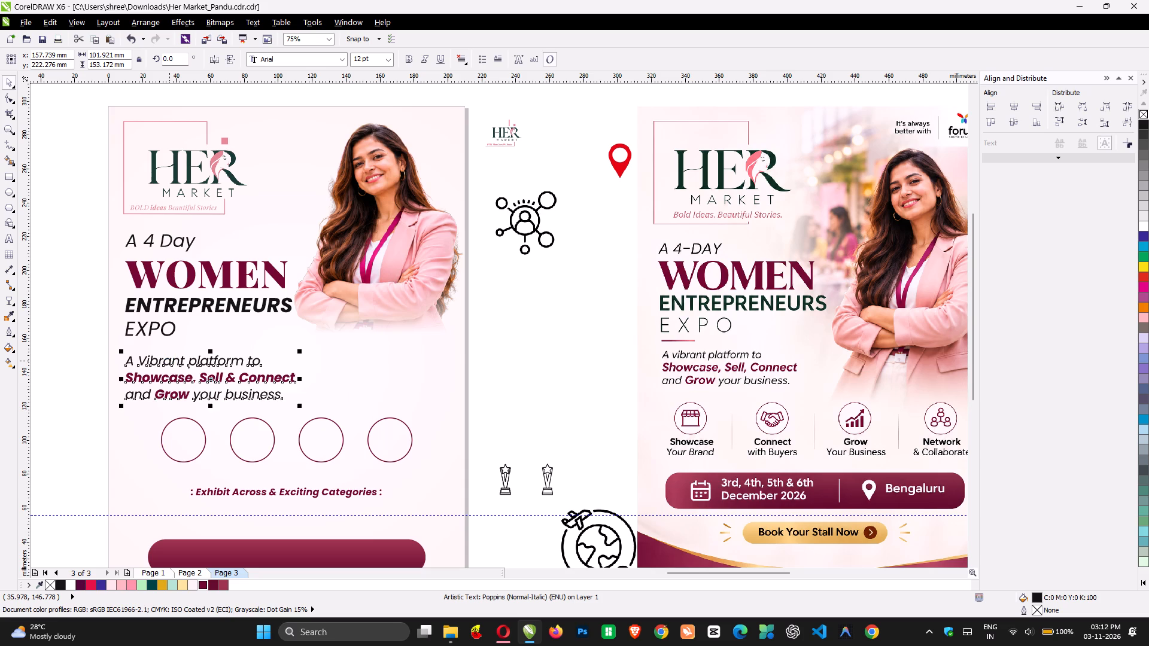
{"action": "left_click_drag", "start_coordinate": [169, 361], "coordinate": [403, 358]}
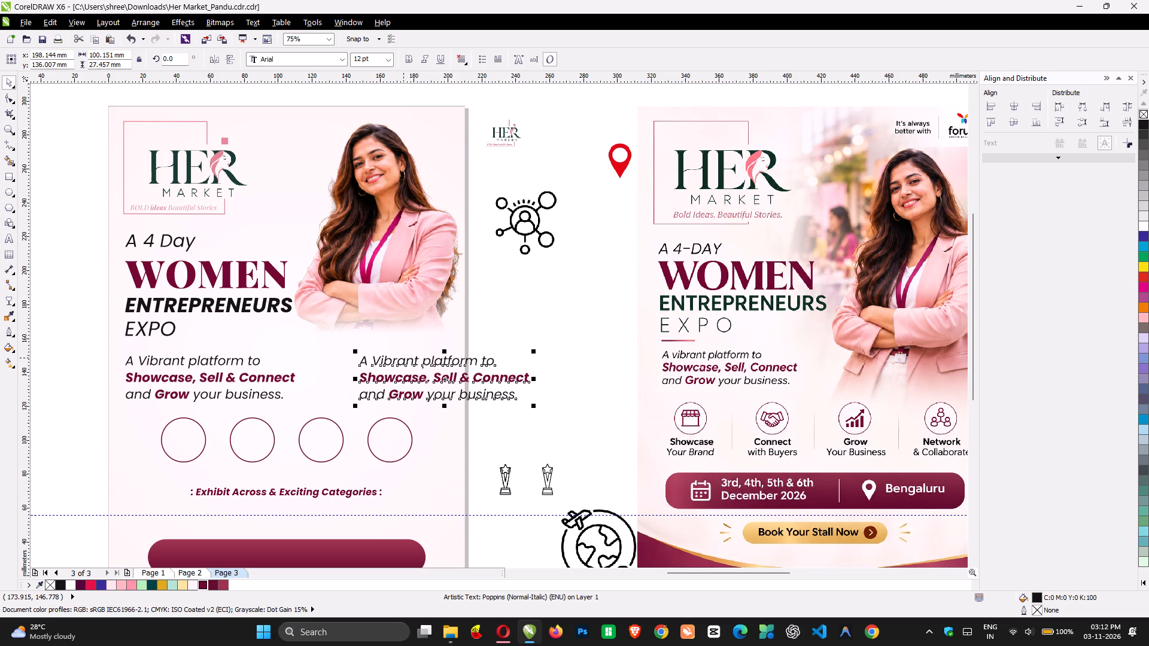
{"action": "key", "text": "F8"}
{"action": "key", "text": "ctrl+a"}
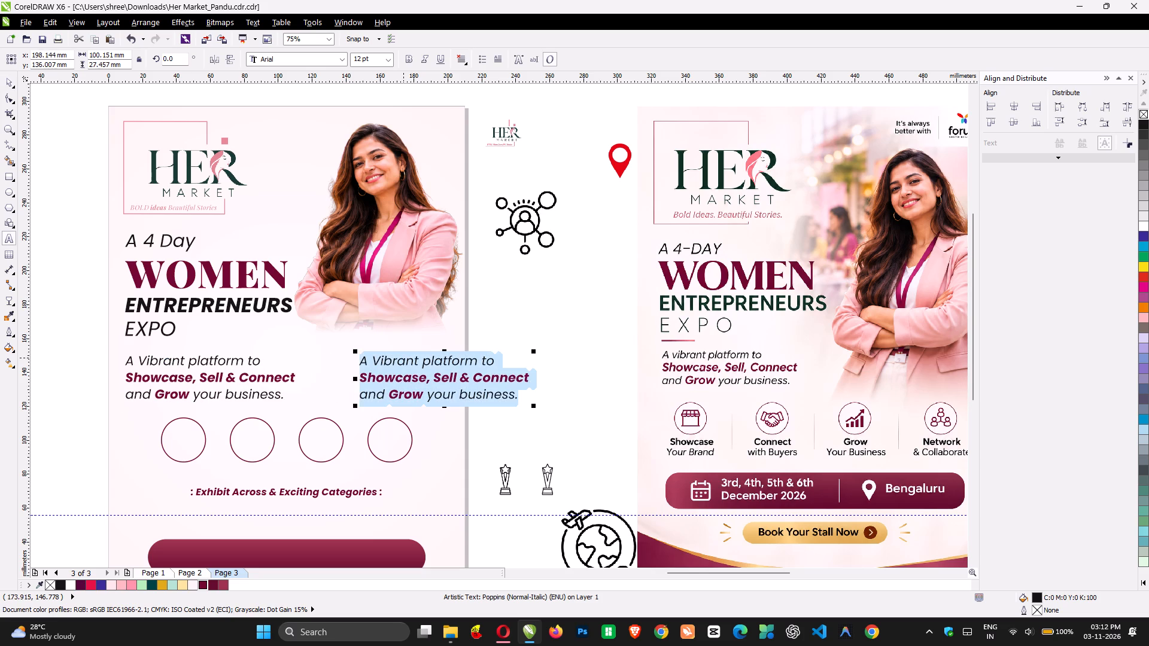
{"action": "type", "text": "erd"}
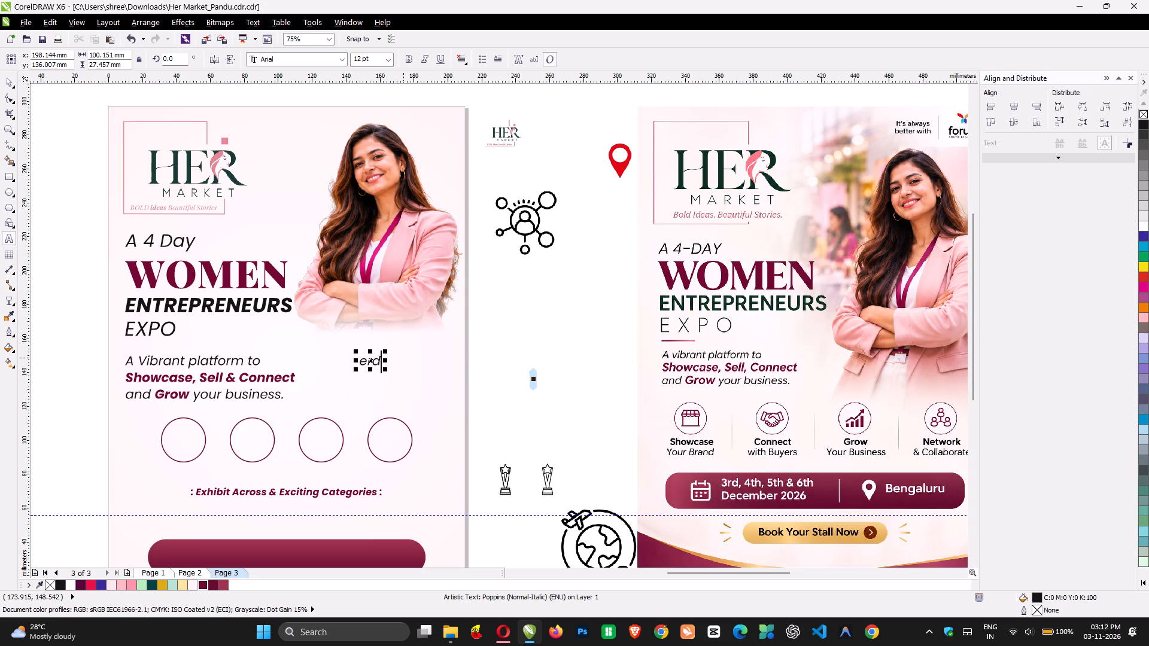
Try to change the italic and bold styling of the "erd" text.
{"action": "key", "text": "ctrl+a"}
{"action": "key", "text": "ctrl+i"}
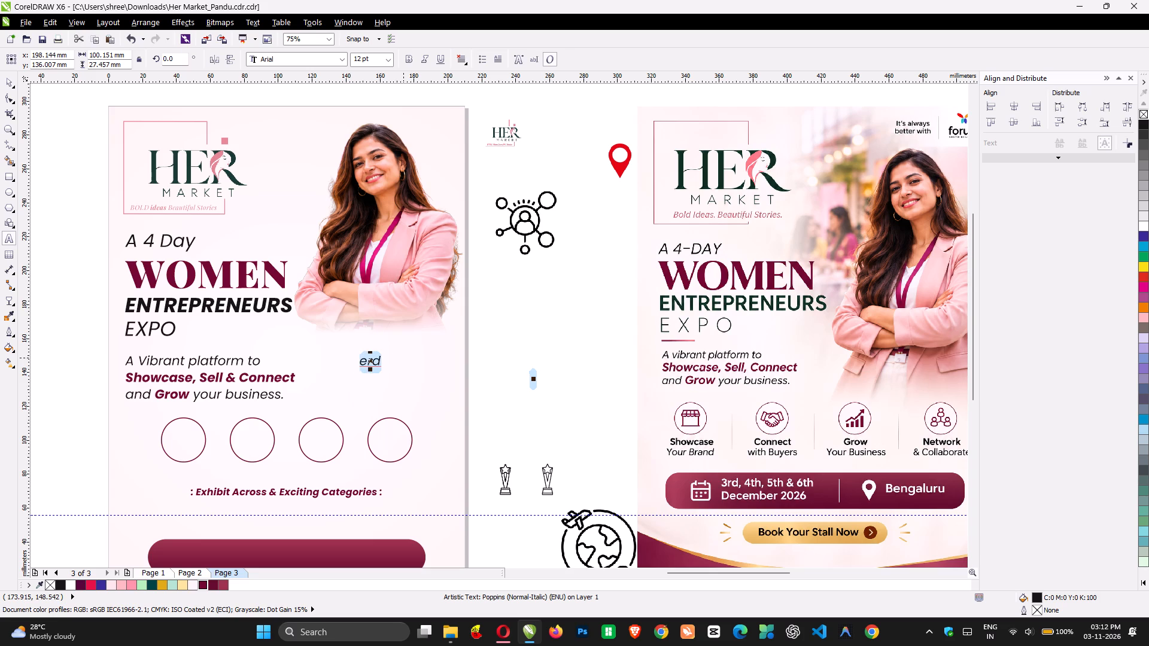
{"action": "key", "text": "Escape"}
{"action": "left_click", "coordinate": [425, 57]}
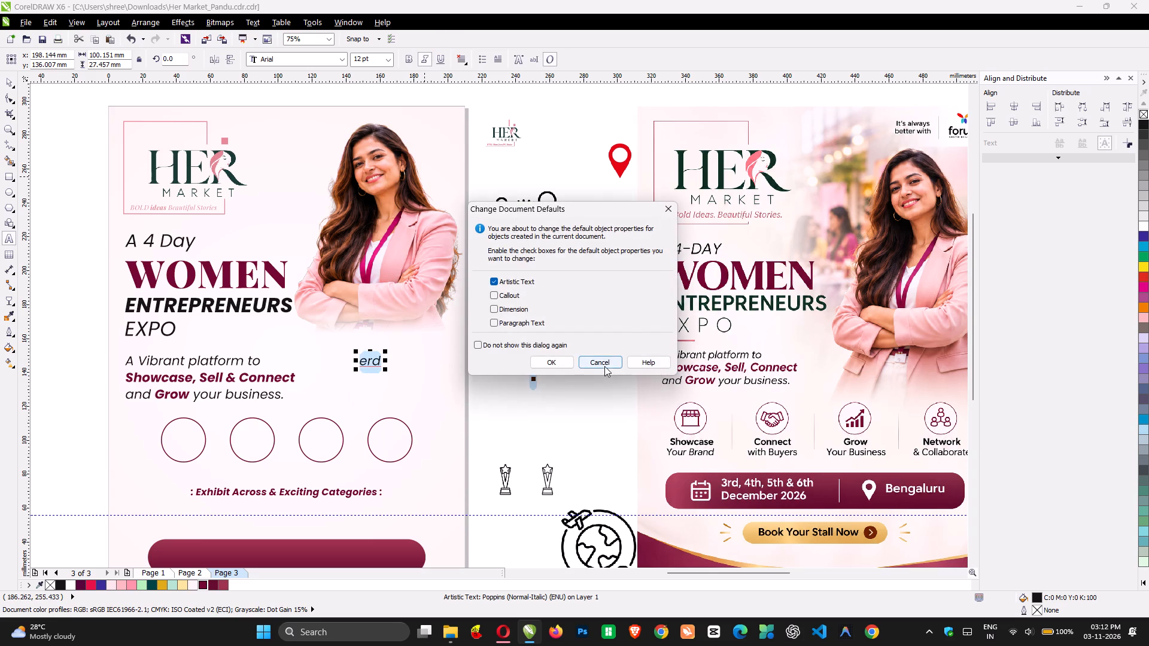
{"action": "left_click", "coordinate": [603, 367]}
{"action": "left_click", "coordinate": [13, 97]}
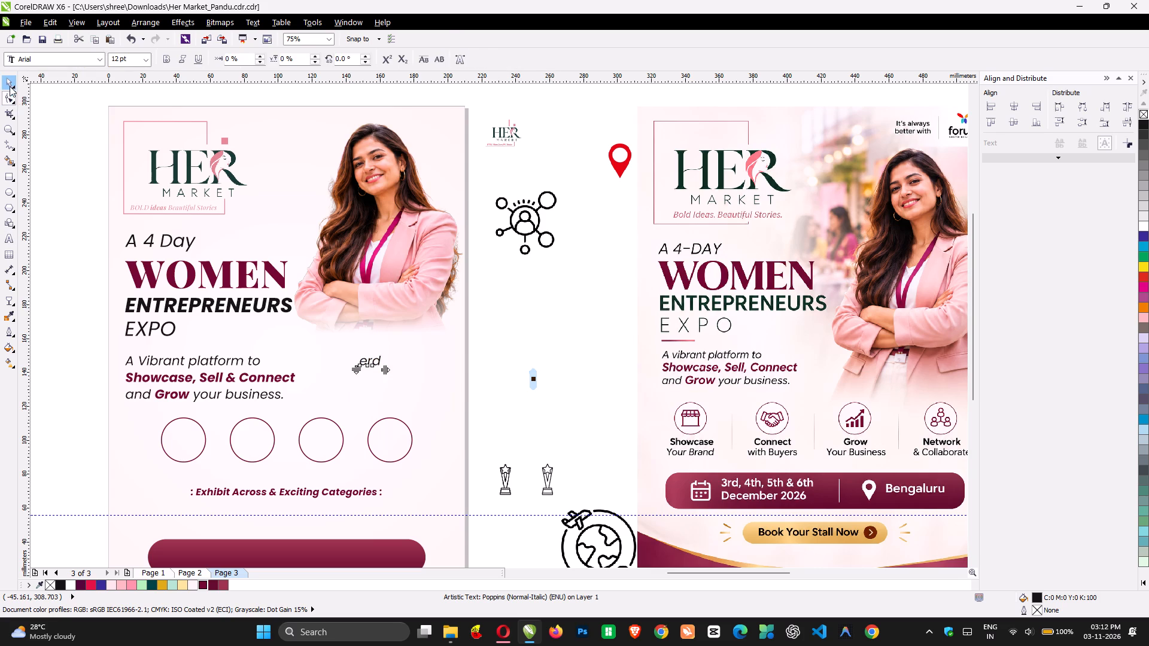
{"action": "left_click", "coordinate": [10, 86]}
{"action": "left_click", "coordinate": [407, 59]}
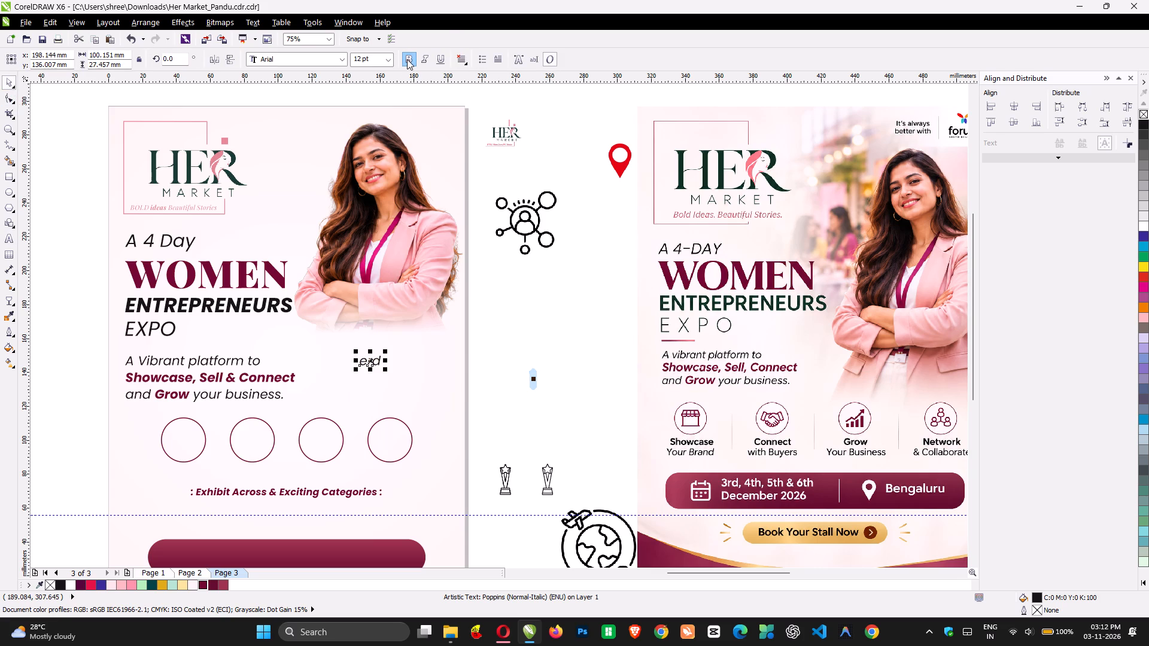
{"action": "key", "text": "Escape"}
Save the Her Market document.
{"action": "left_click", "coordinate": [50, 39]}
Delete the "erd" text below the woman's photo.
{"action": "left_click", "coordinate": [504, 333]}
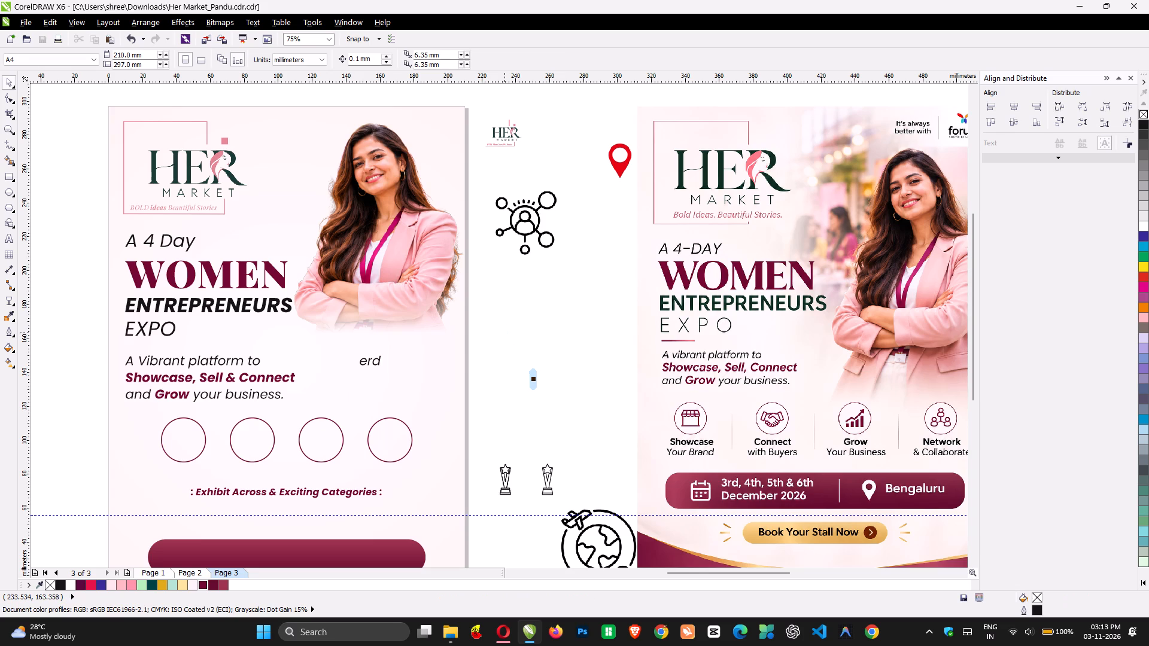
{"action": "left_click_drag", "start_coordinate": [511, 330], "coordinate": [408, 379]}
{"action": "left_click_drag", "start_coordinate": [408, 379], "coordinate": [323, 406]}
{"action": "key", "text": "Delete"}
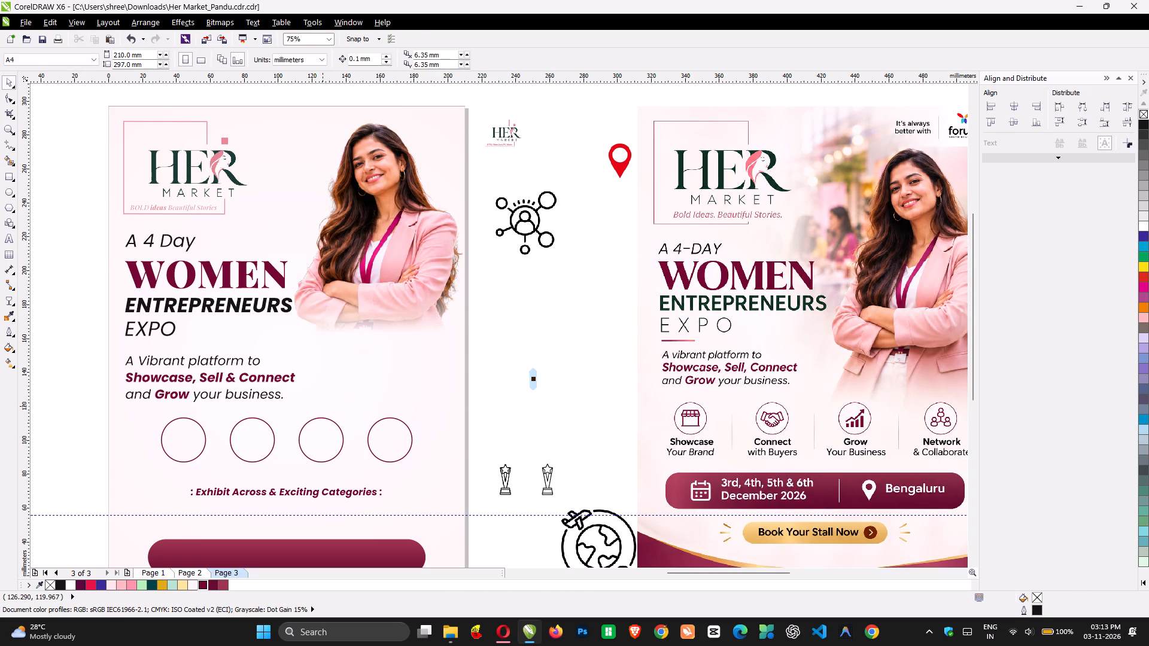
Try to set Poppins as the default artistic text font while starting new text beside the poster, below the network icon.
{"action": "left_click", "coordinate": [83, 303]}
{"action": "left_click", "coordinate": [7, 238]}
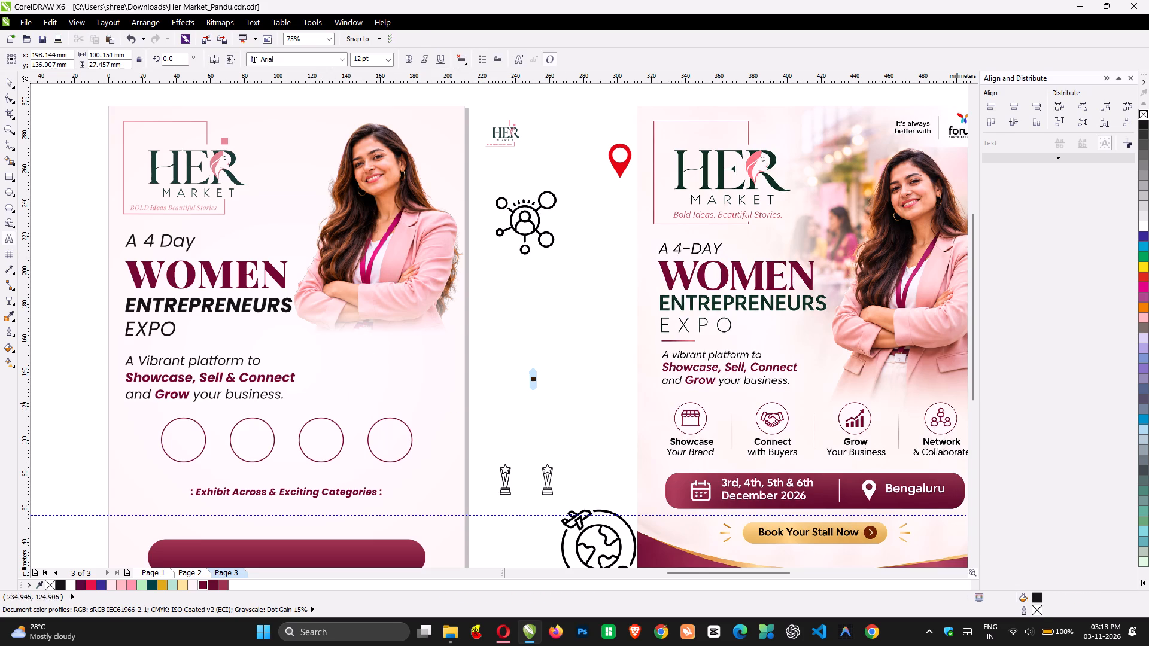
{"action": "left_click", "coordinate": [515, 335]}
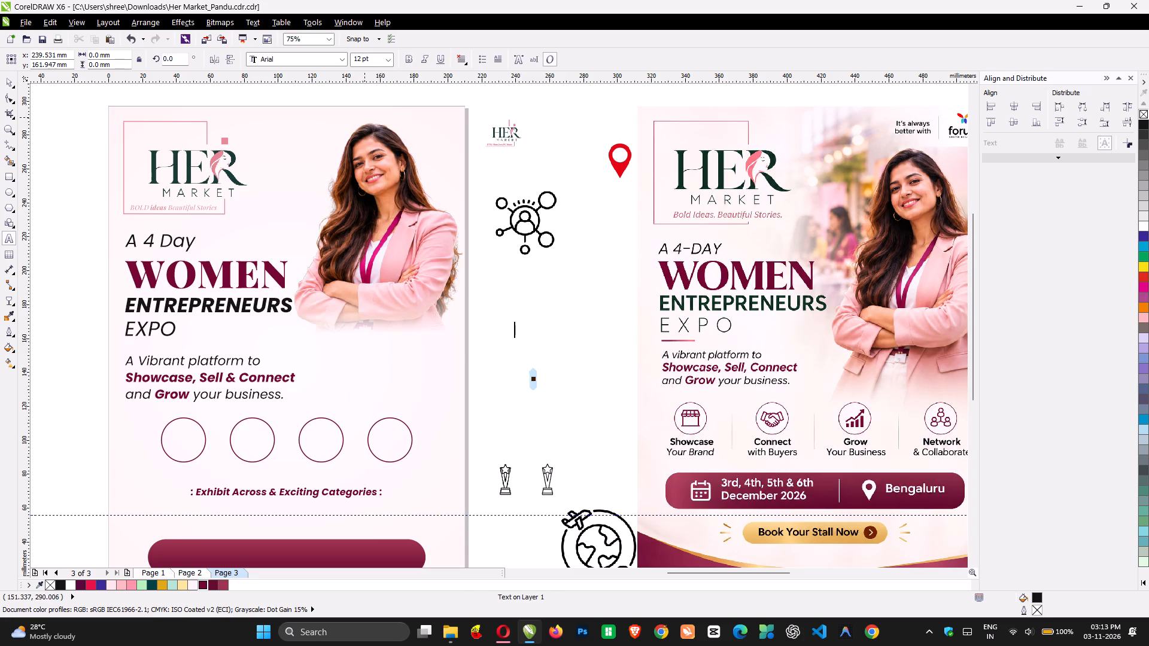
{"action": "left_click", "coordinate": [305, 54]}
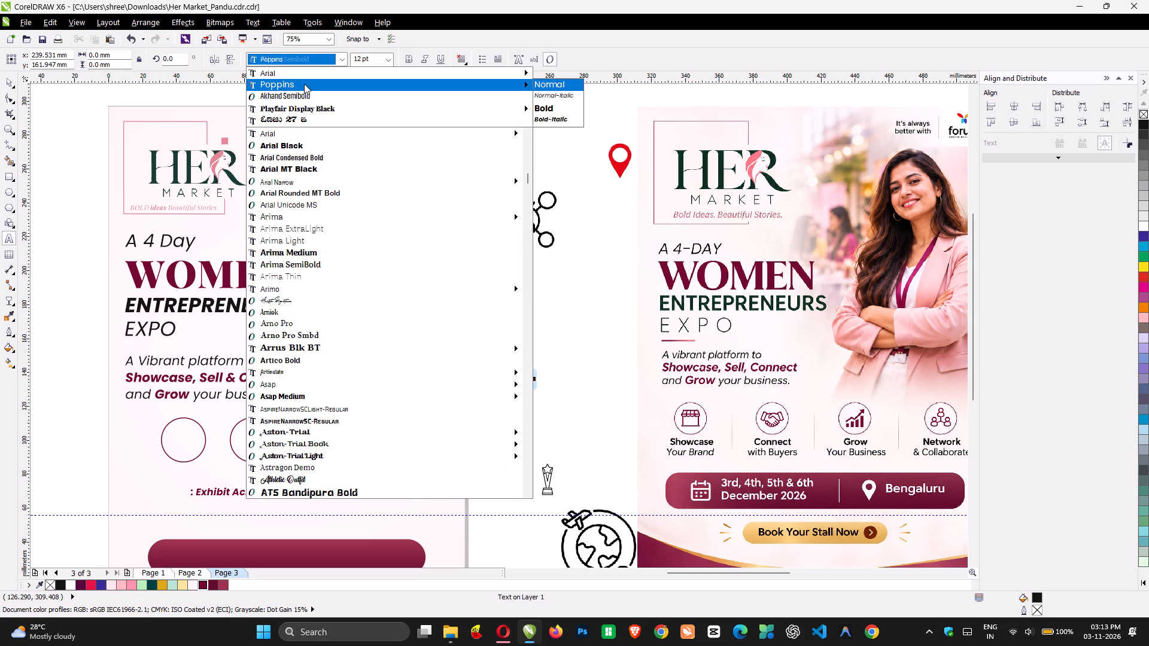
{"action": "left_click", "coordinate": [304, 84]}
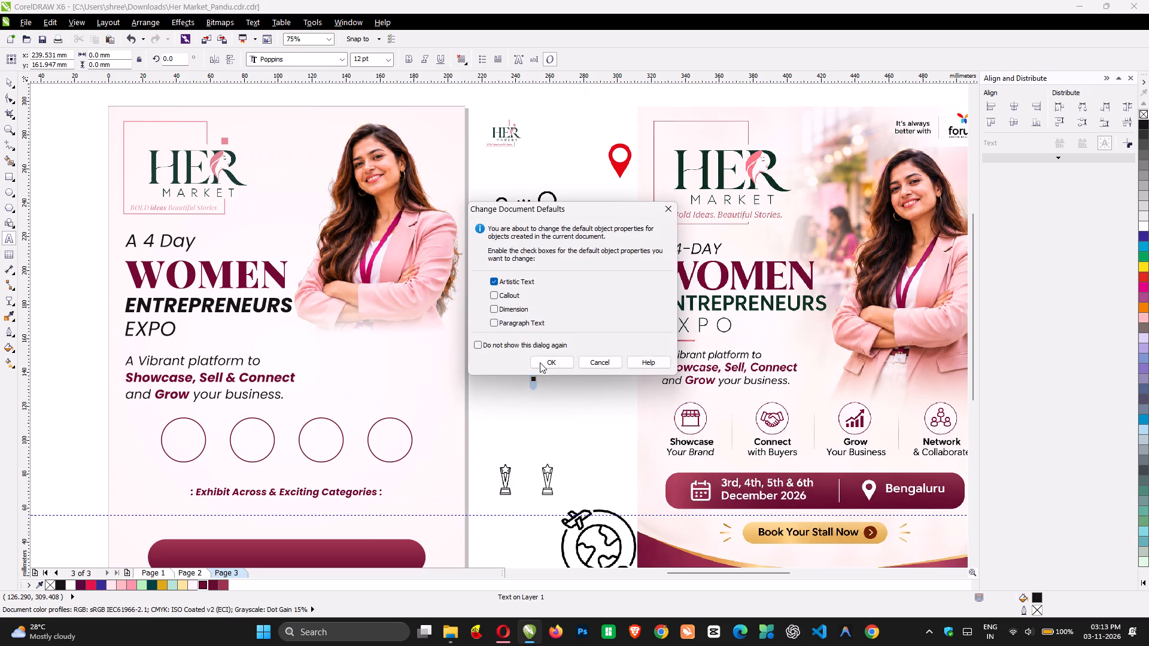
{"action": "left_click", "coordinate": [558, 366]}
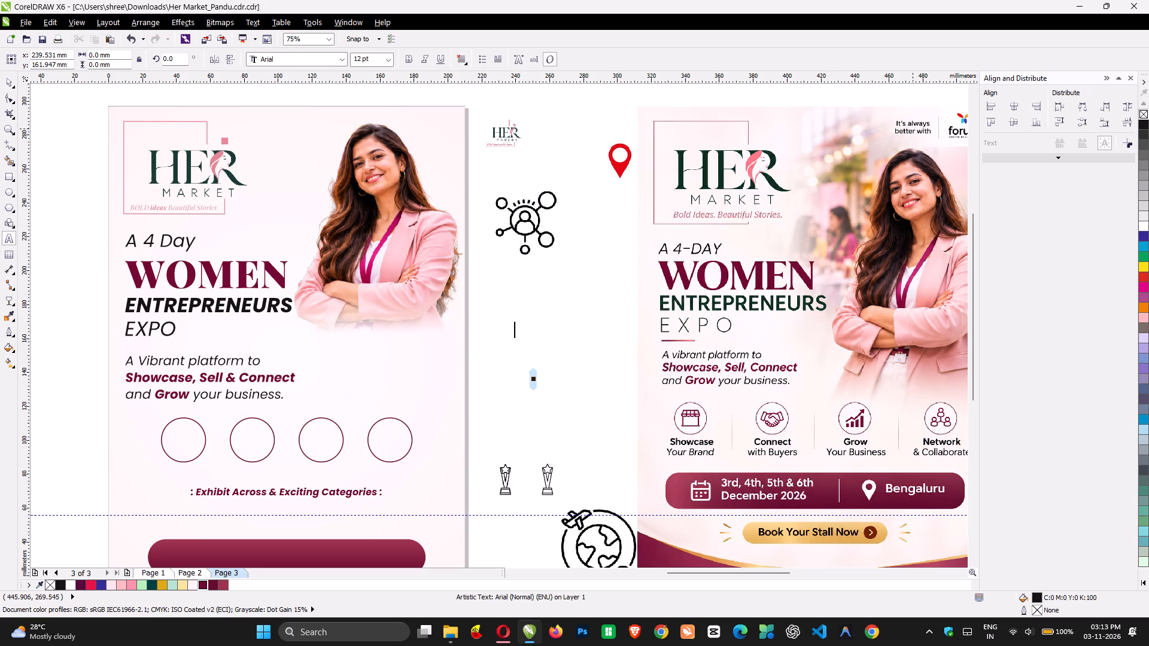
Close the Her Market document and restart CorelDRAW.
{"action": "left_click", "coordinate": [1142, 21]}
{"action": "left_click", "coordinate": [574, 340]}
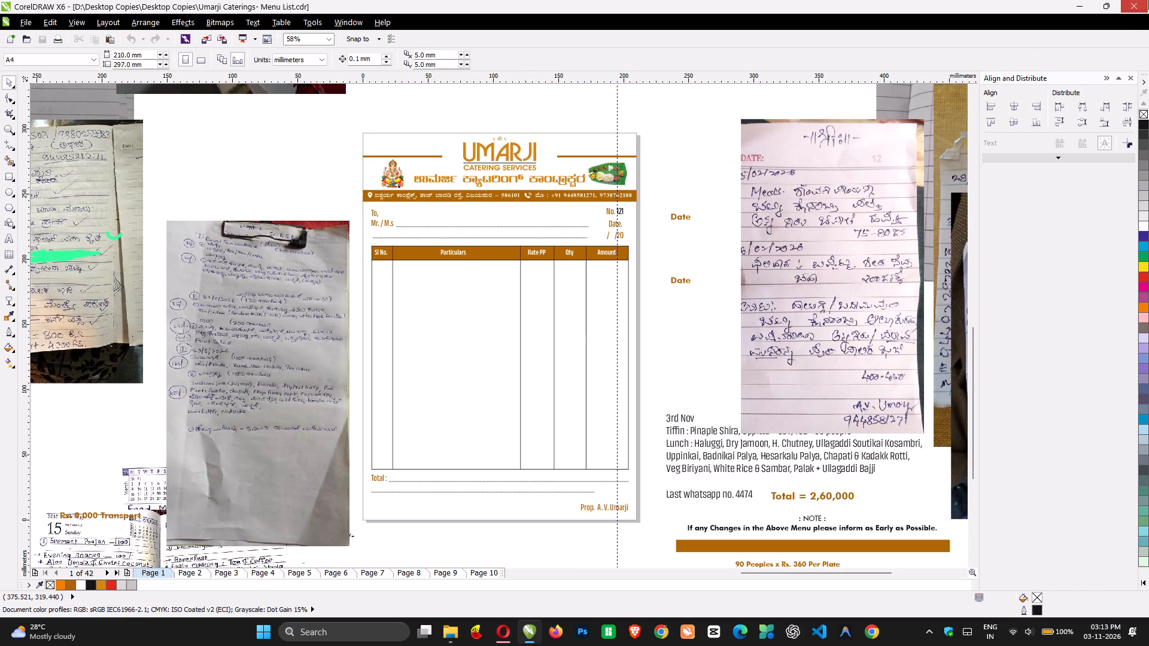
{"action": "left_click", "coordinate": [1148, 0]}
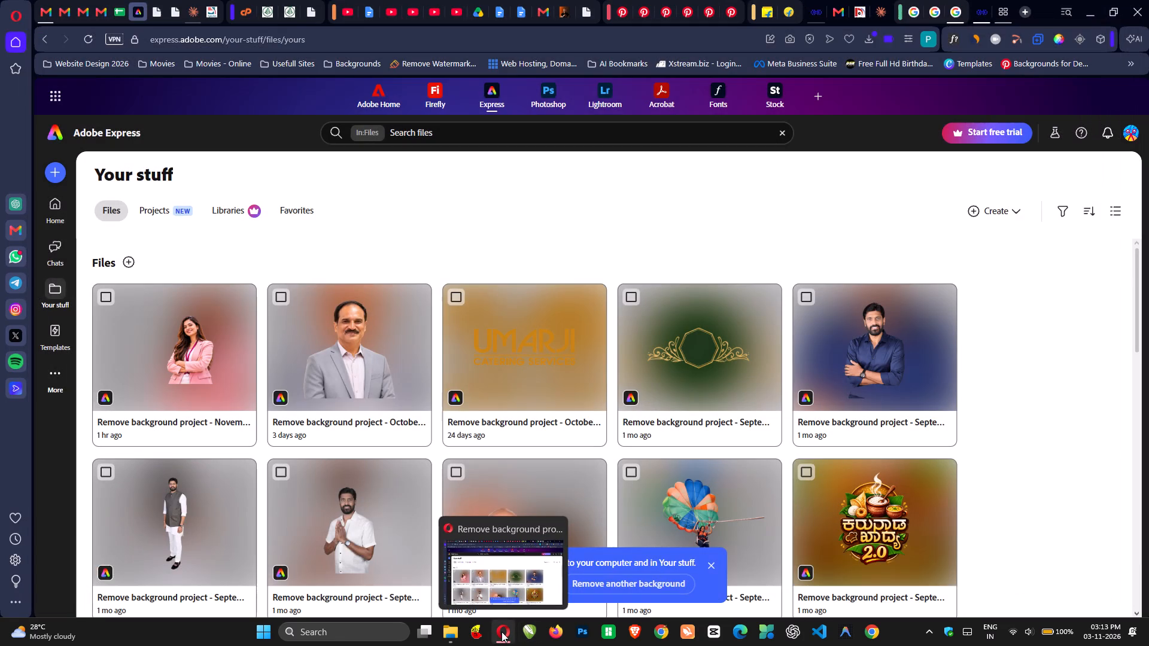
{"action": "left_click", "coordinate": [533, 630]}
Switch to File Explorer, search the Desktop folder for "divya" and look inside the Divya Drishti - Ad folder.
{"action": "left_click", "coordinate": [443, 629]}
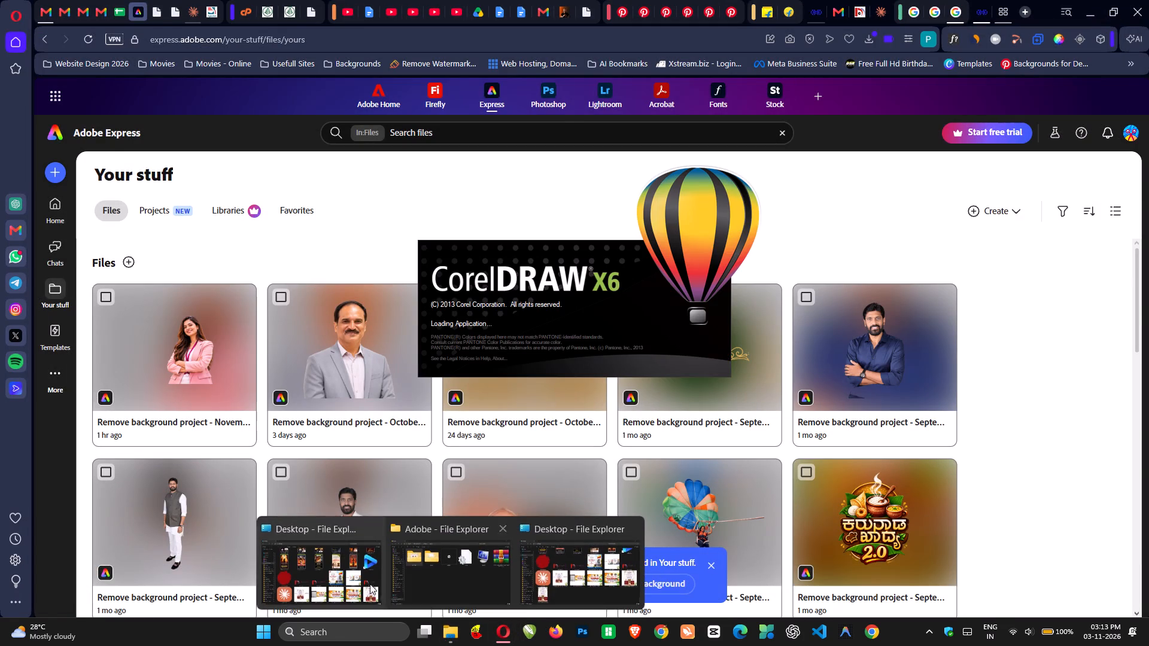
{"action": "left_click", "coordinate": [363, 581]}
{"action": "left_click", "coordinate": [904, 36]}
{"action": "type", "text": "divya"}
{"action": "key", "text": "Return"}
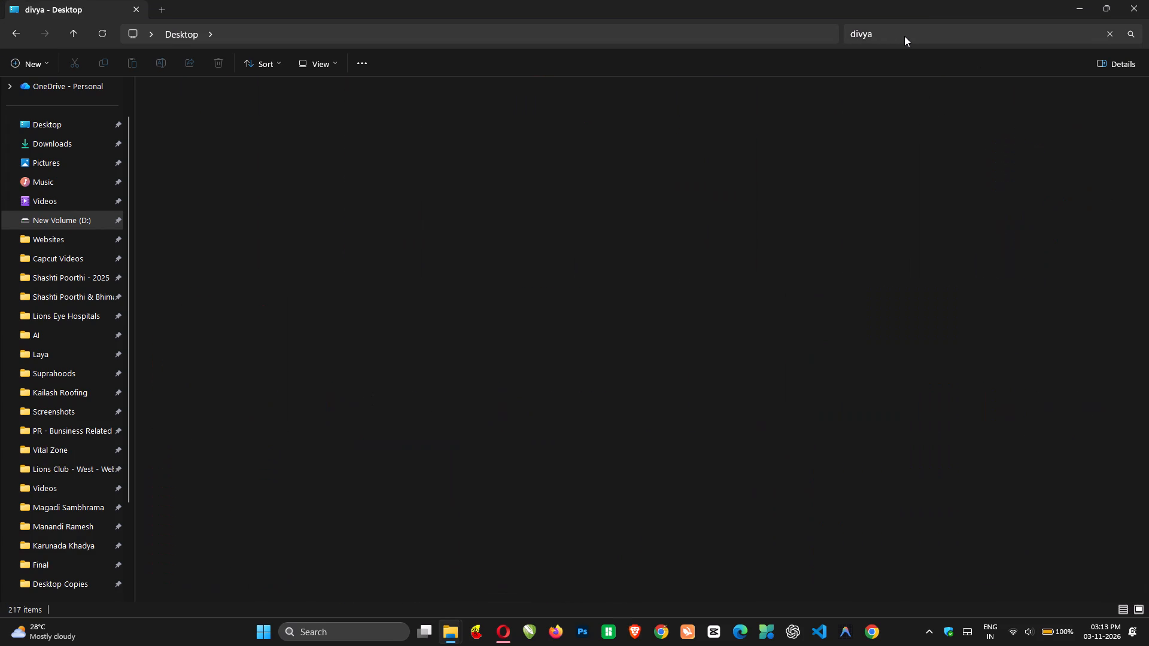
{"action": "double_click", "coordinate": [189, 138]}
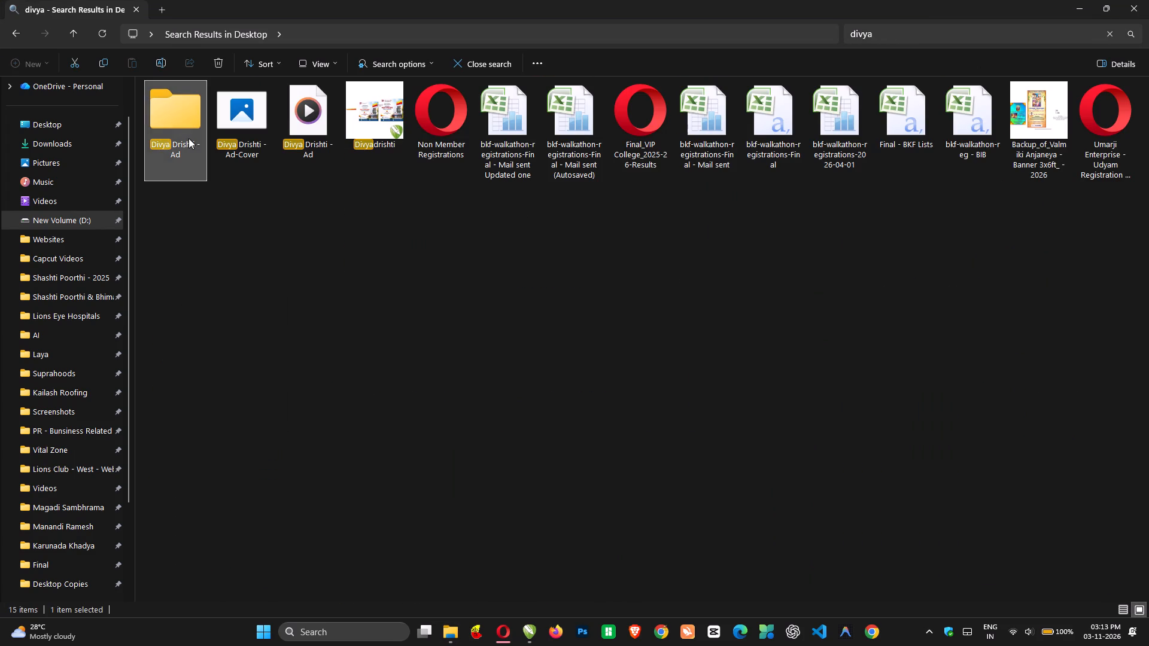
{"action": "key", "text": "BackSpace"}
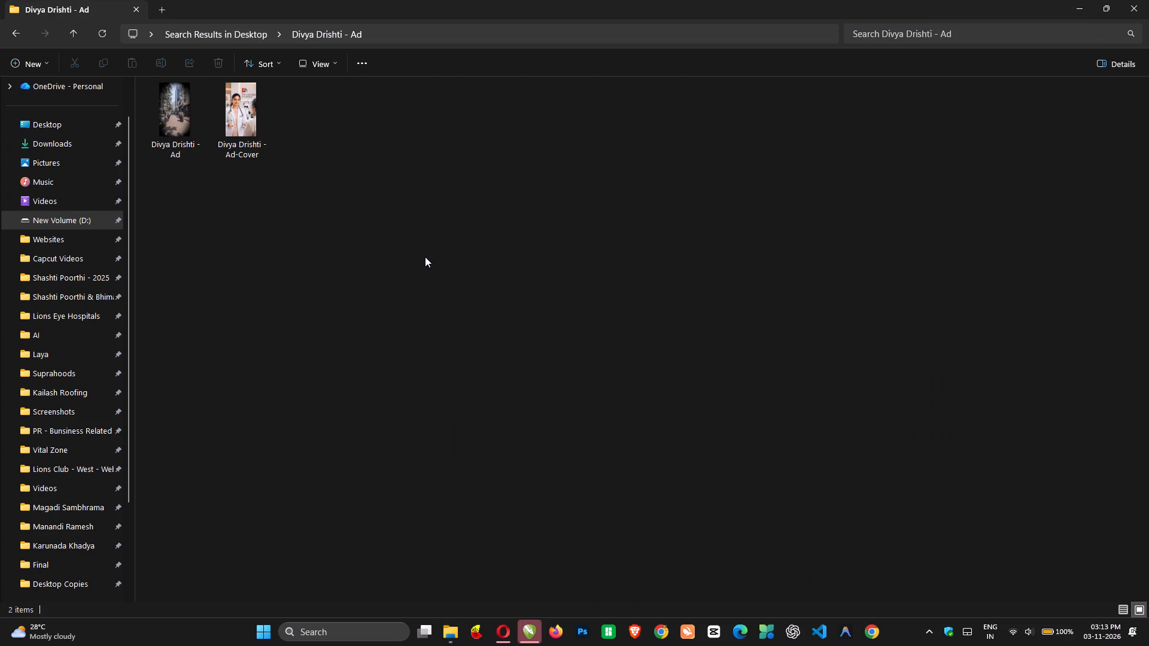
Search the Desktop folder for "divya" and open Divyadrishti.cdr in CorelDRAW.
{"action": "left_click", "coordinate": [42, 118]}
{"action": "left_click", "coordinate": [901, 33]}
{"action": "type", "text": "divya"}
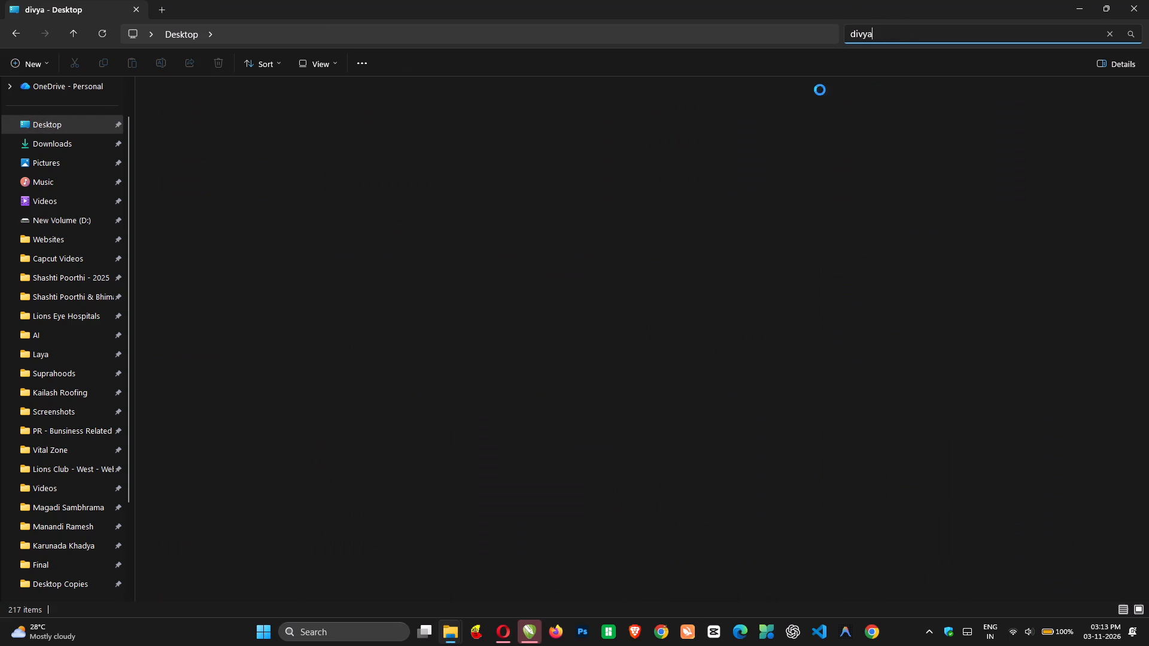
{"action": "double_click", "coordinate": [373, 139]}
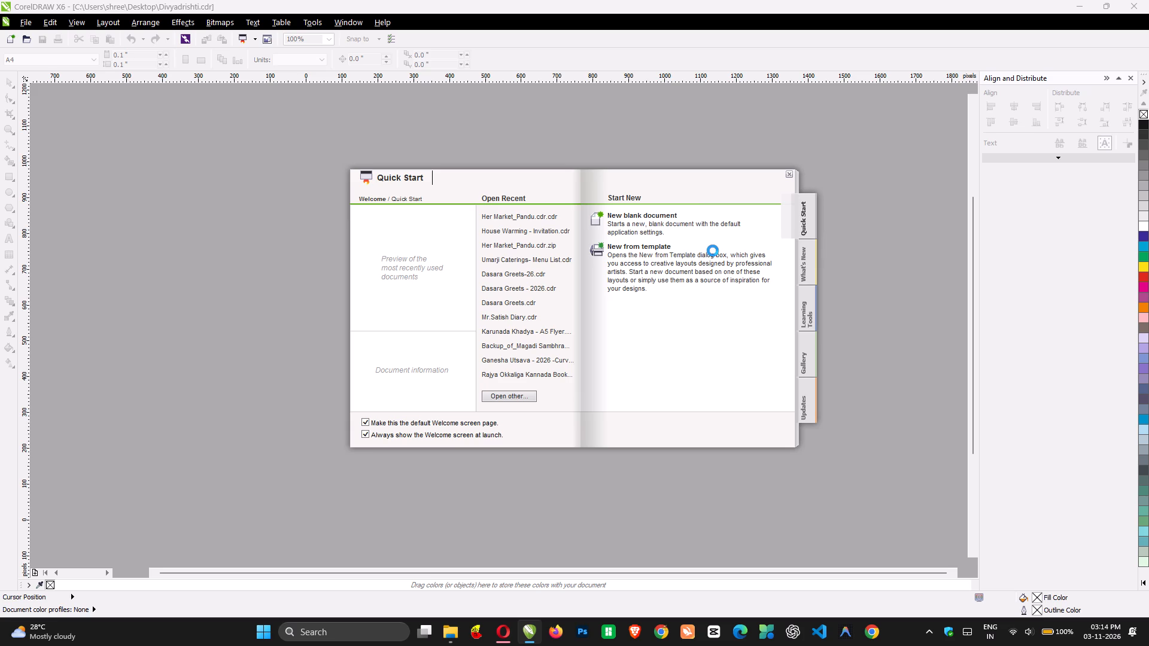
{"action": "left_click", "coordinate": [510, 625]}
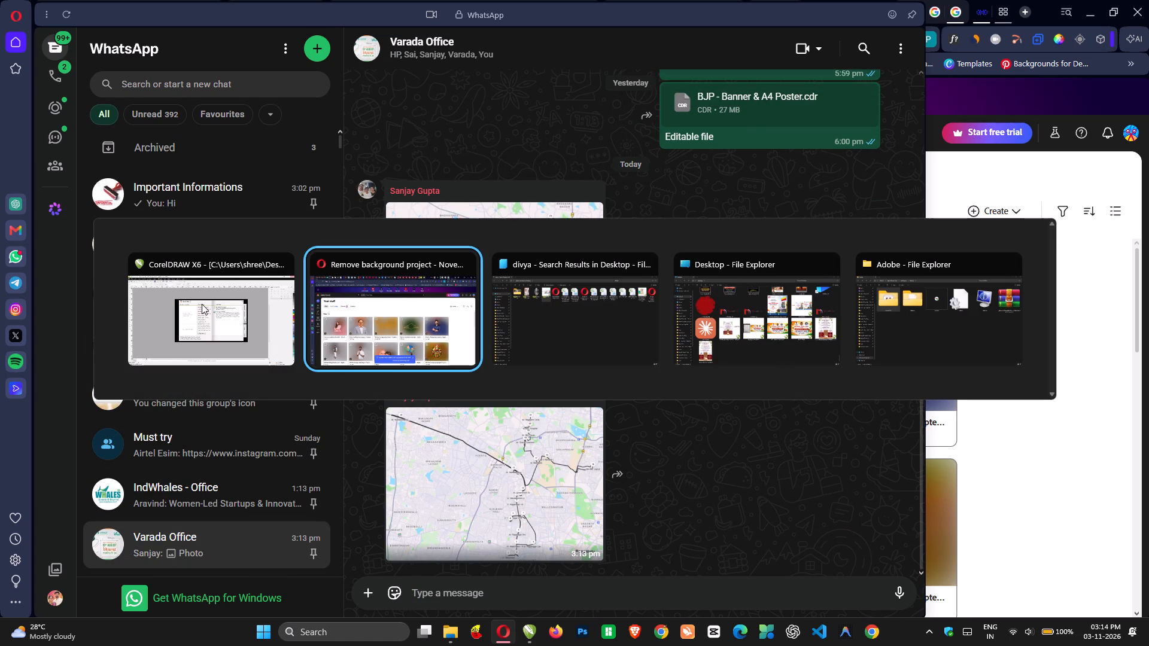
{"action": "key", "text": "Tab"}
{"action": "key", "text": "Left"}
{"action": "key", "text": "Left"}
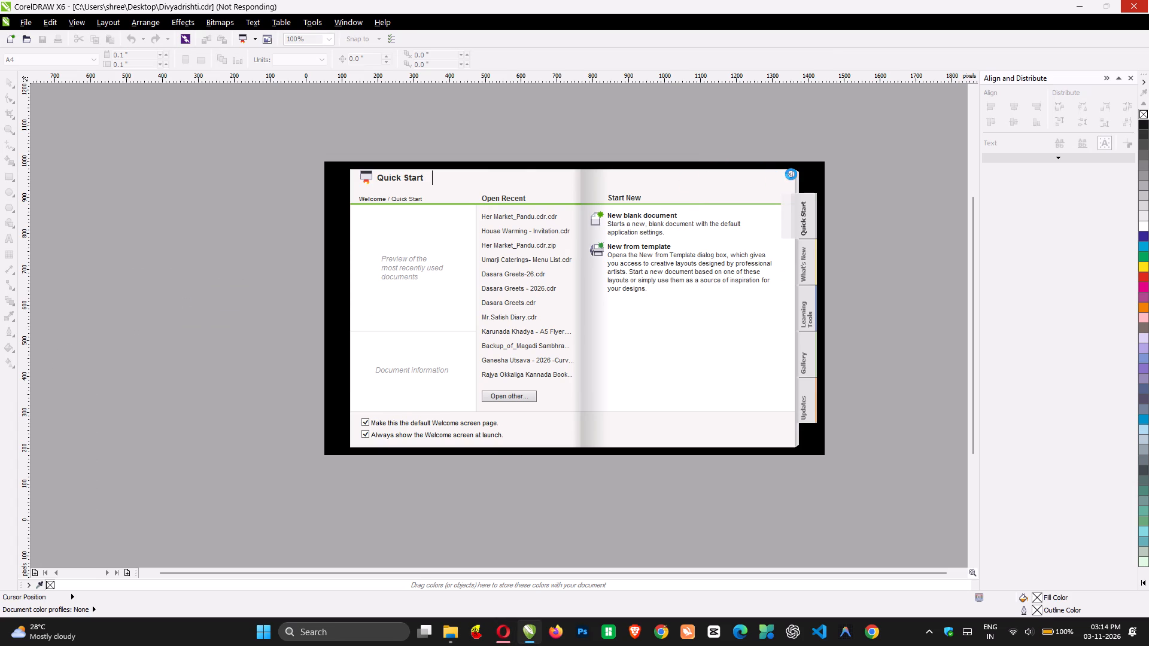